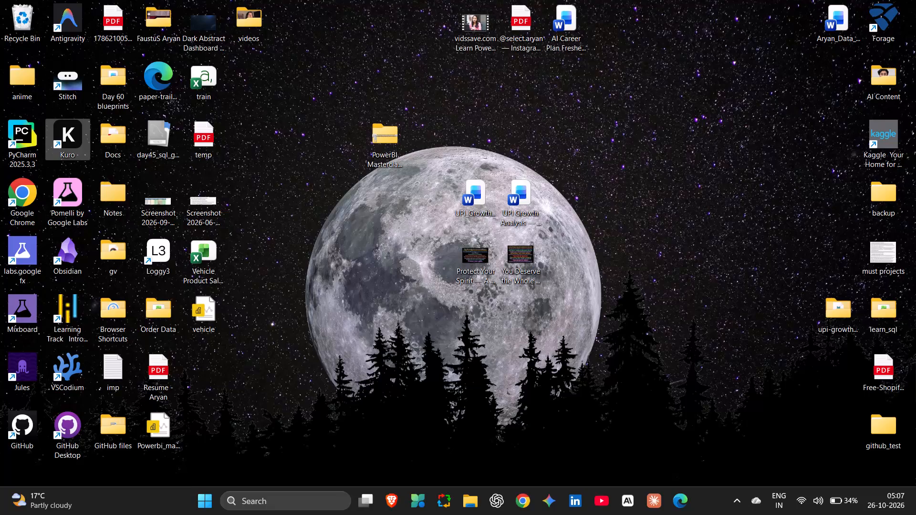
Open YouTube in a maximized window and play the video "Learn Power BI in 7 Hours | Full Beginner to Advanced Course".
left_click(601, 497)
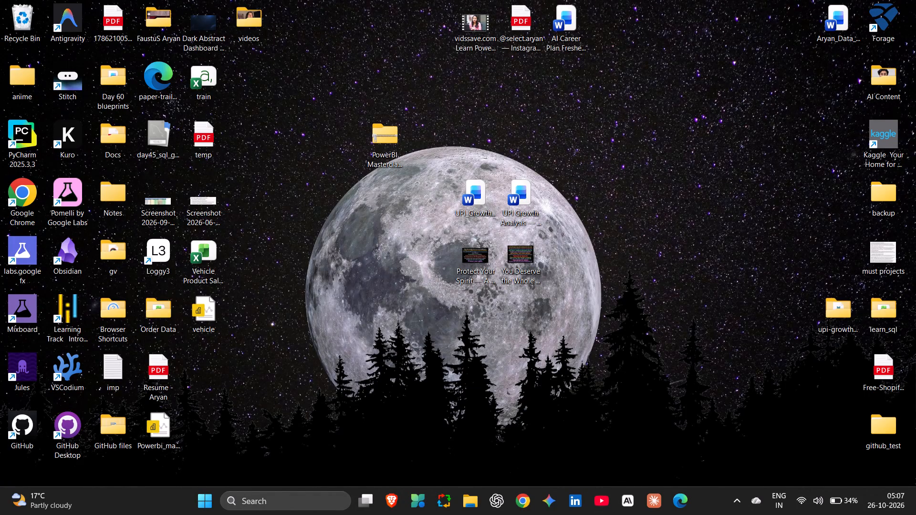
left_click(817, 514)
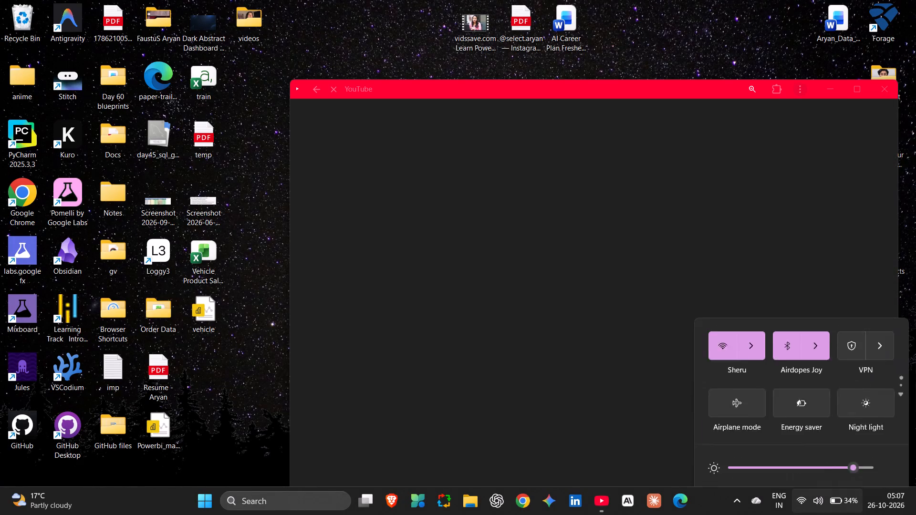
left_click(817, 514)
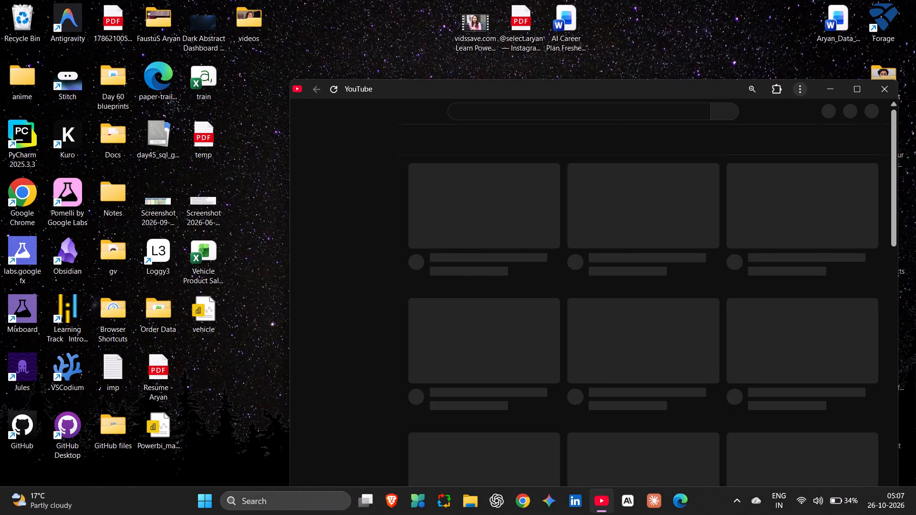
left_click_drag(617, 85, 513, 0)
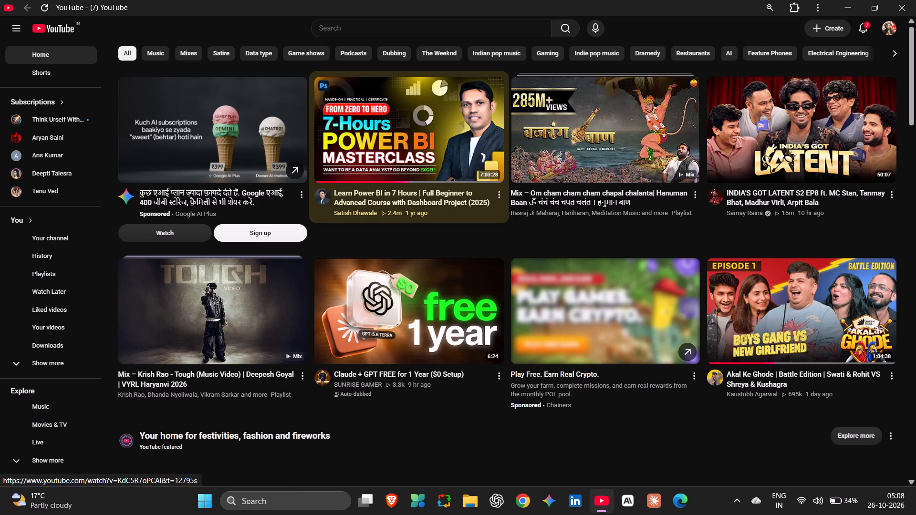
left_click(443, 130)
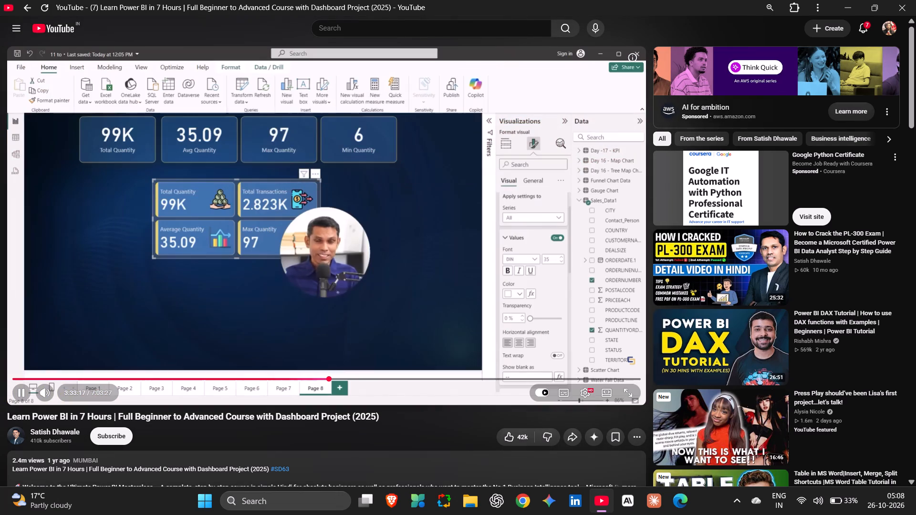
Pause the Power BI course video.
left_click(314, 433)
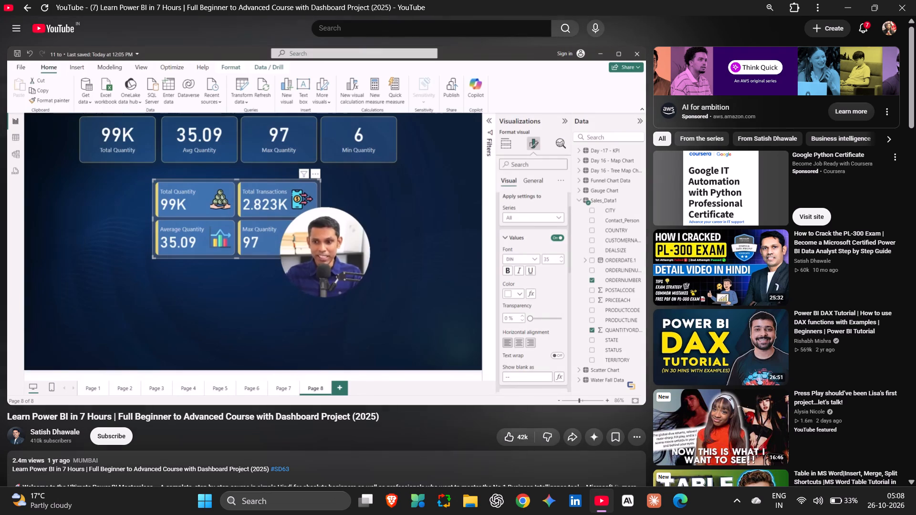
key("space")
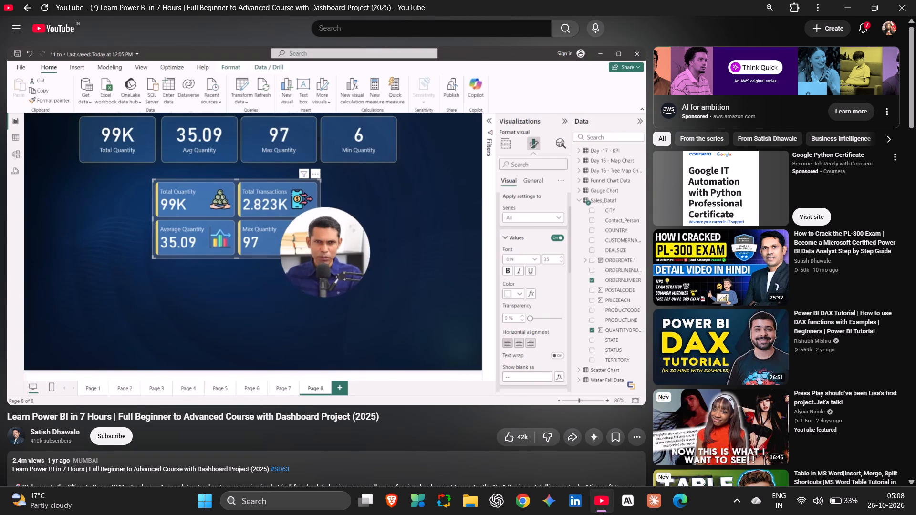
key("alt+Tab")
key("super+d")
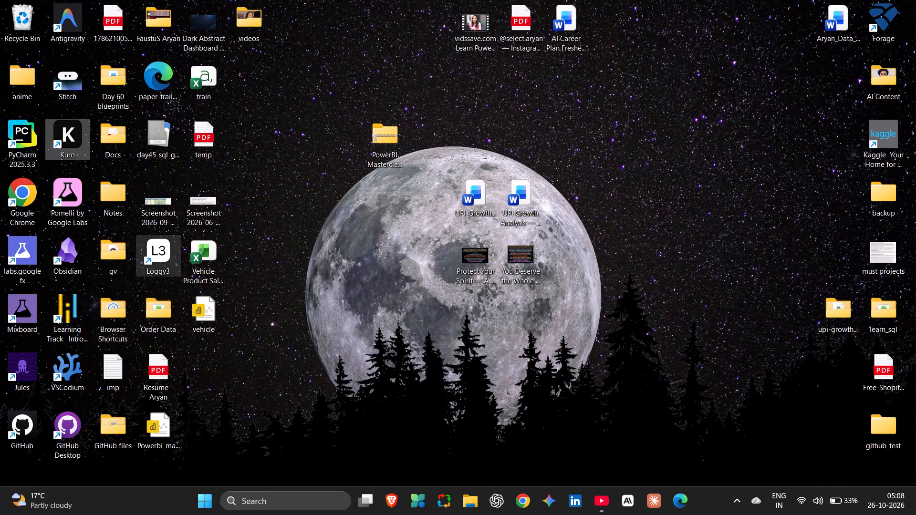
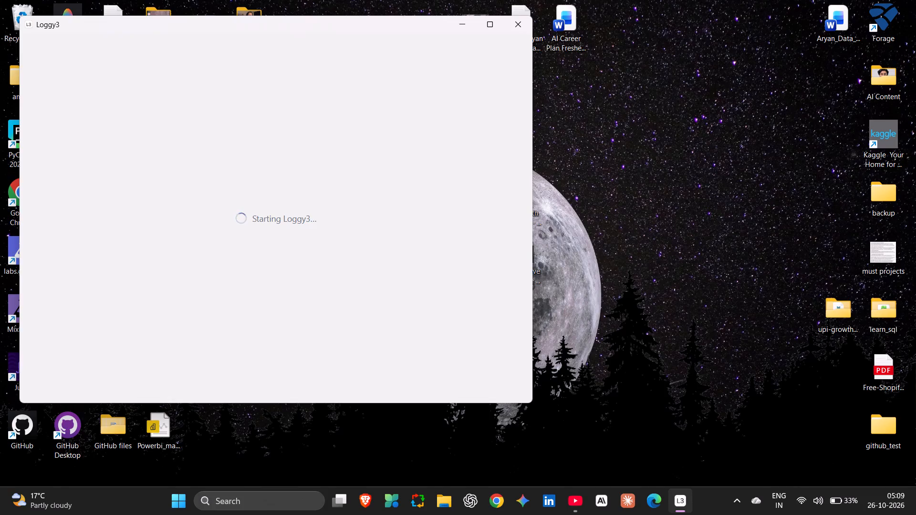
left_click_drag(163, 305, 69, 380)
left_click(69, 380)
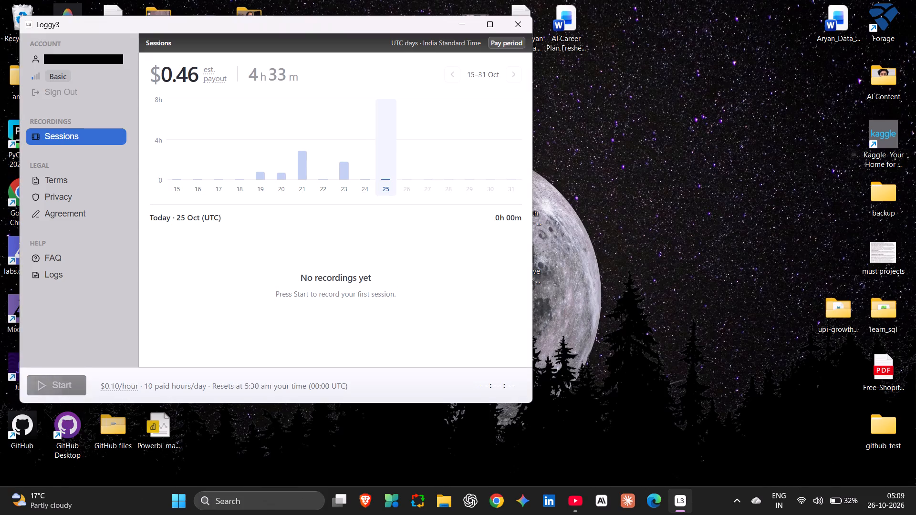
left_click(516, 25)
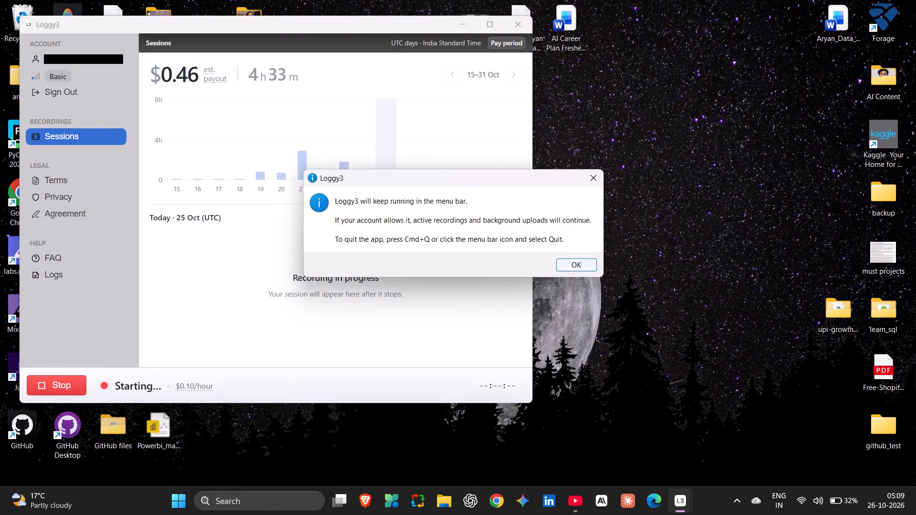
left_click(575, 267)
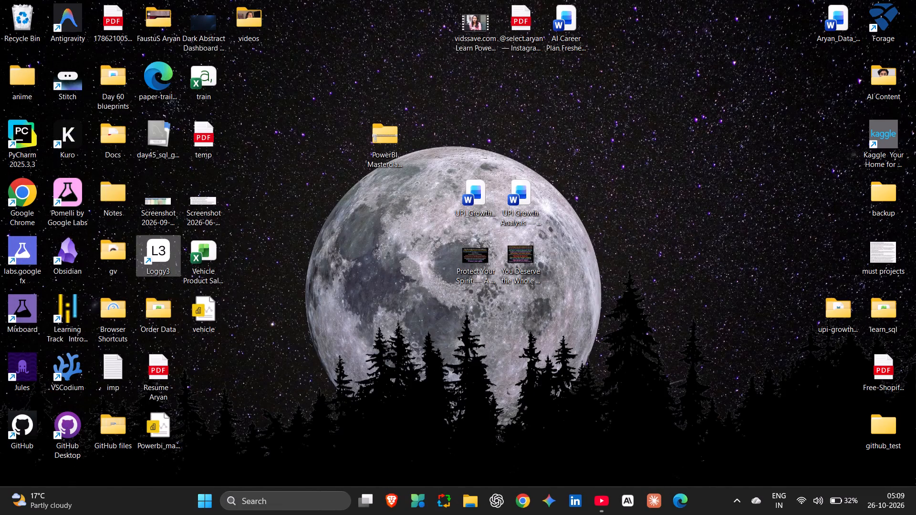
Switch to the Power BI course video on YouTube and play it briefly.
left_click(600, 514)
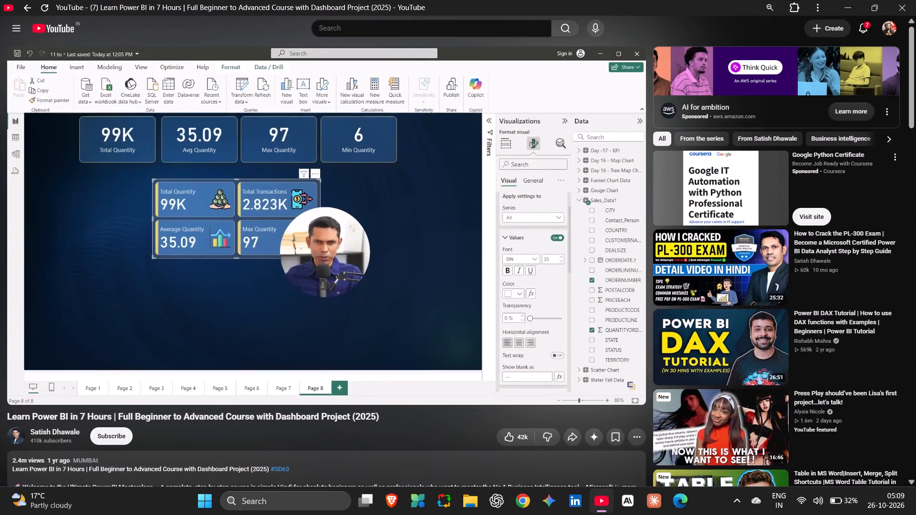
key("space")
key("space")
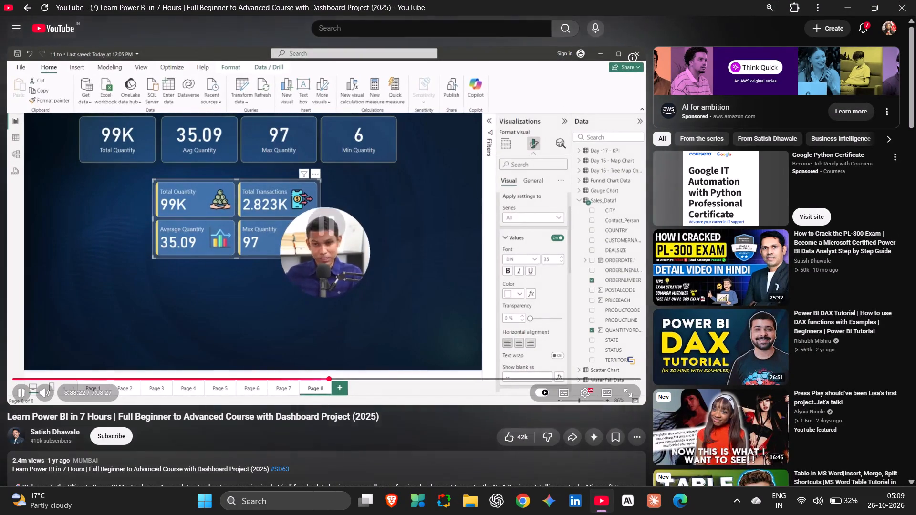
Open the vehicle report from the desktop in Power BI Desktop.
key("super+d")
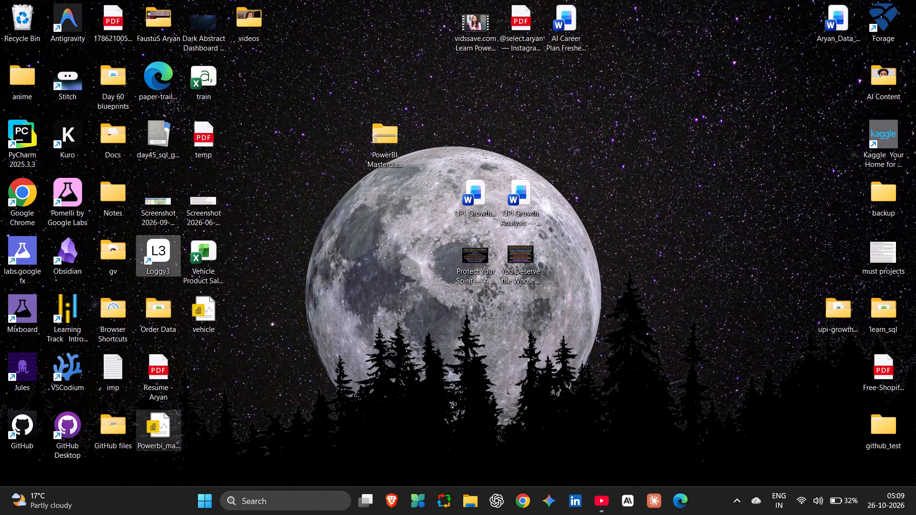
double_click(211, 328)
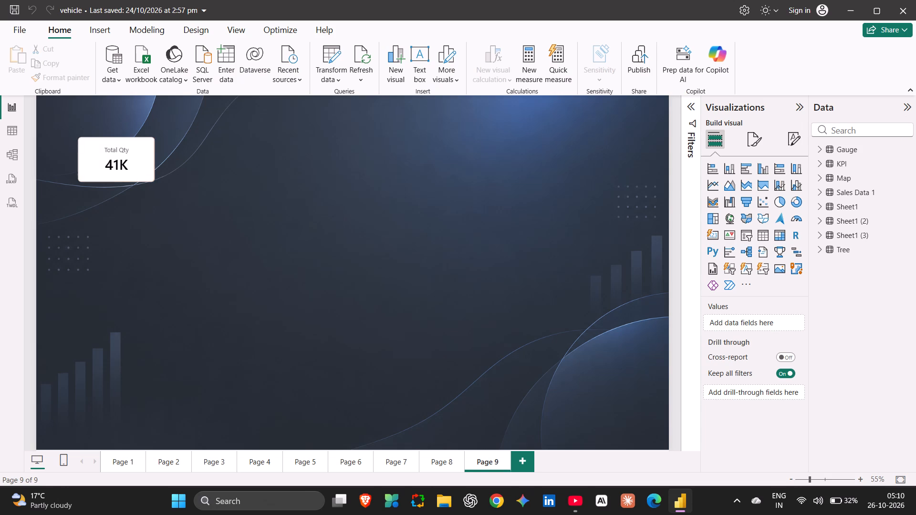
Switch back to the course video, watch the next part of the card visual lesson and pause it.
key("alt+Tab")
key("space")
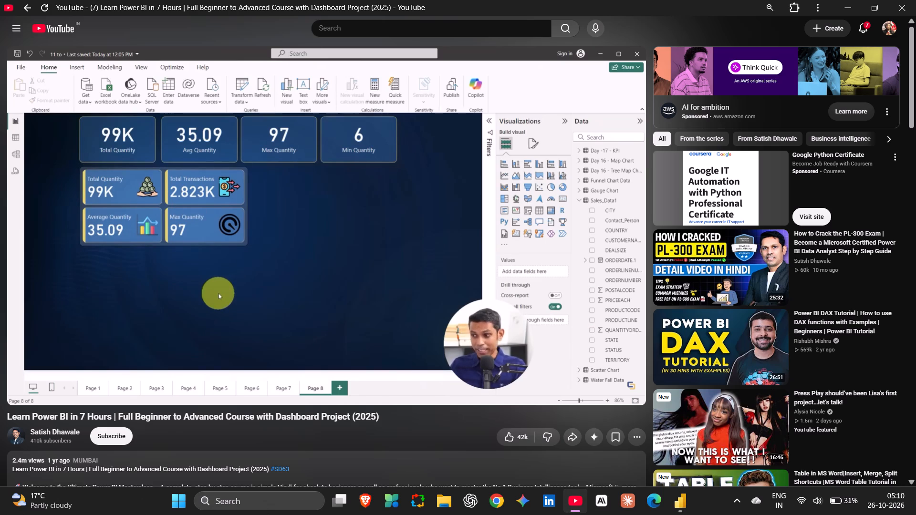
key("space")
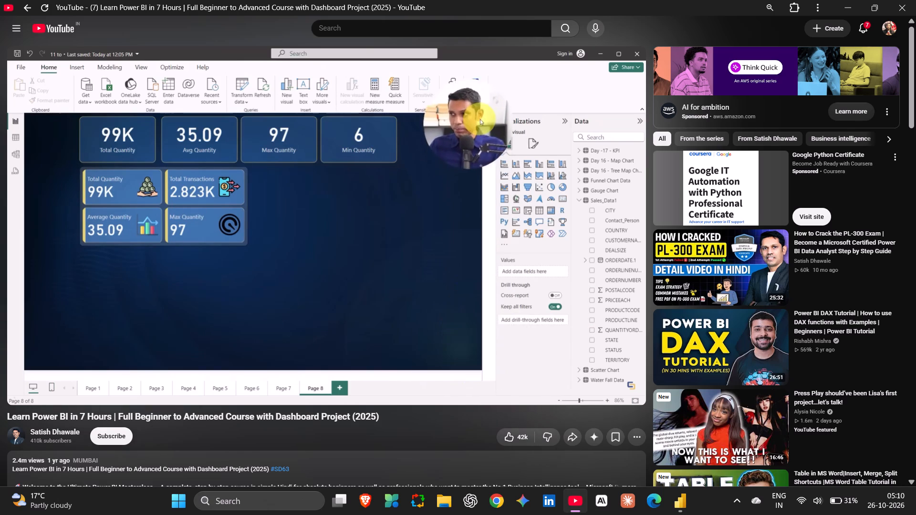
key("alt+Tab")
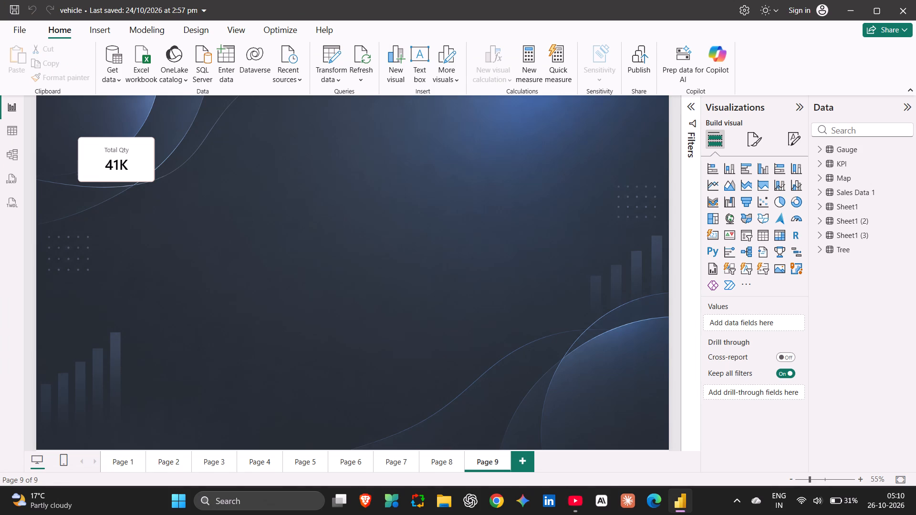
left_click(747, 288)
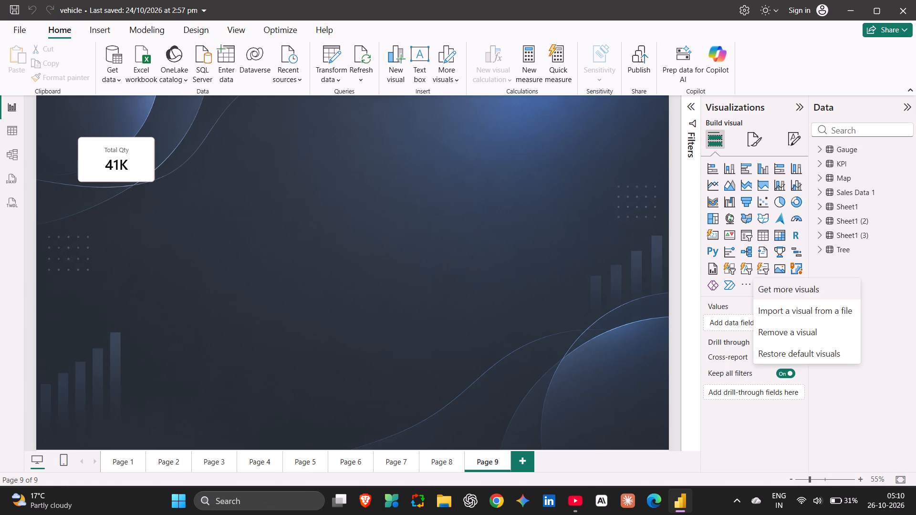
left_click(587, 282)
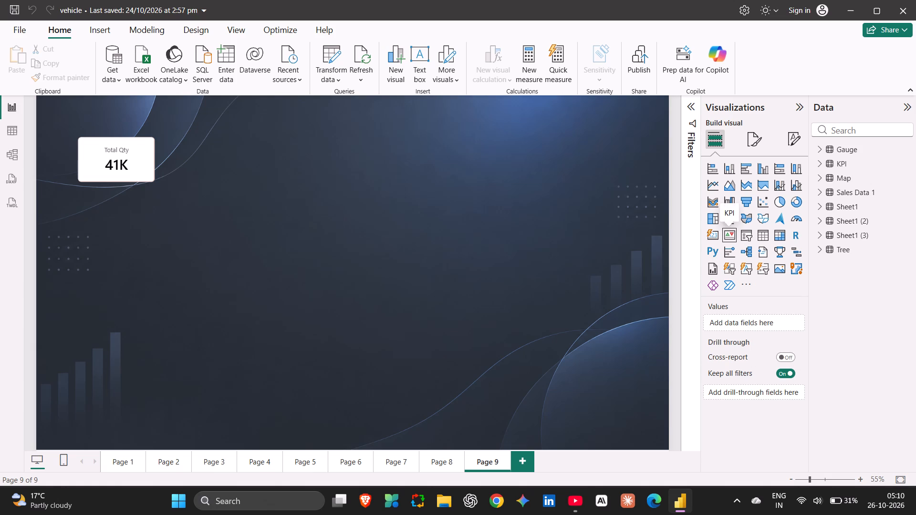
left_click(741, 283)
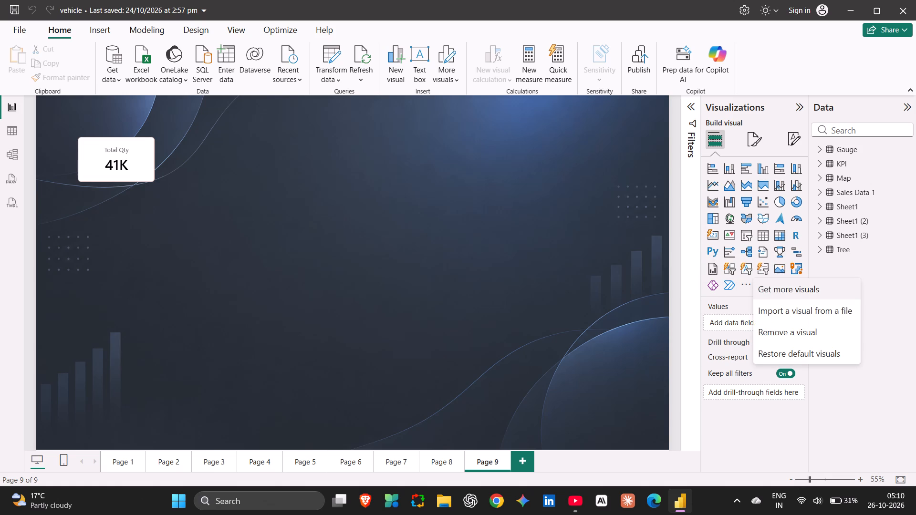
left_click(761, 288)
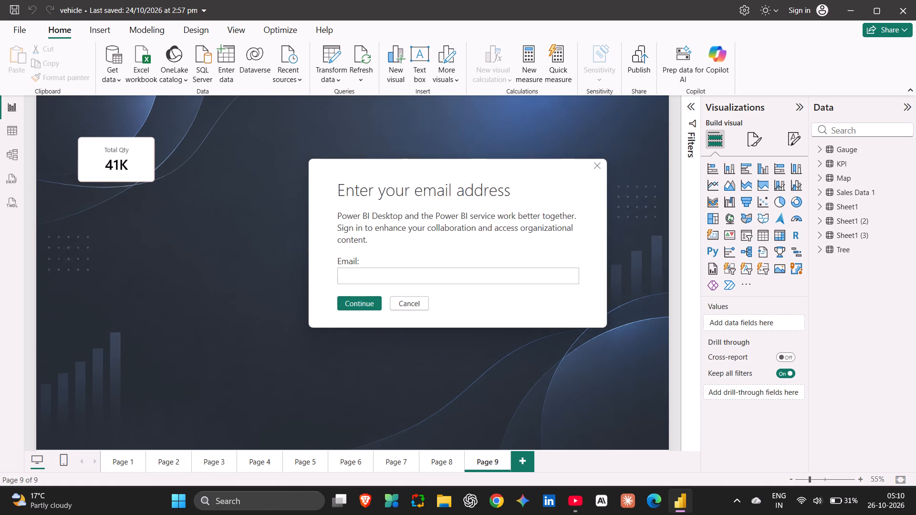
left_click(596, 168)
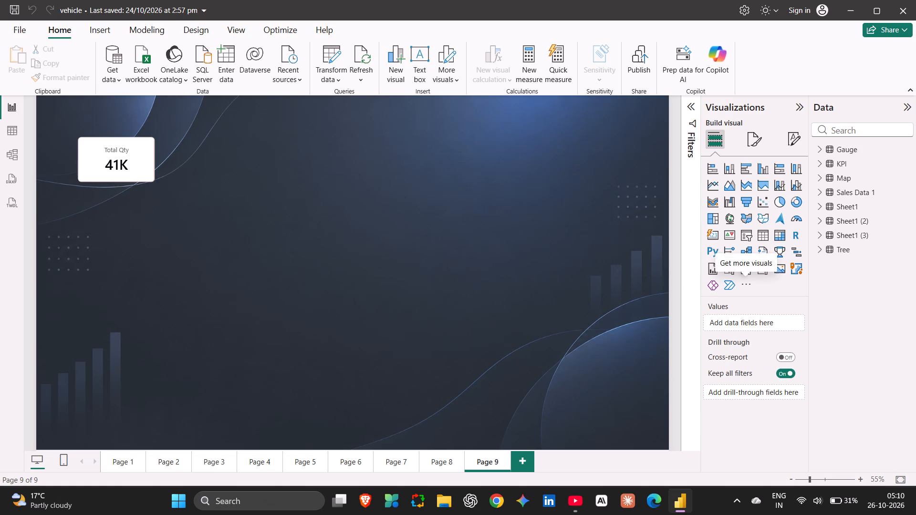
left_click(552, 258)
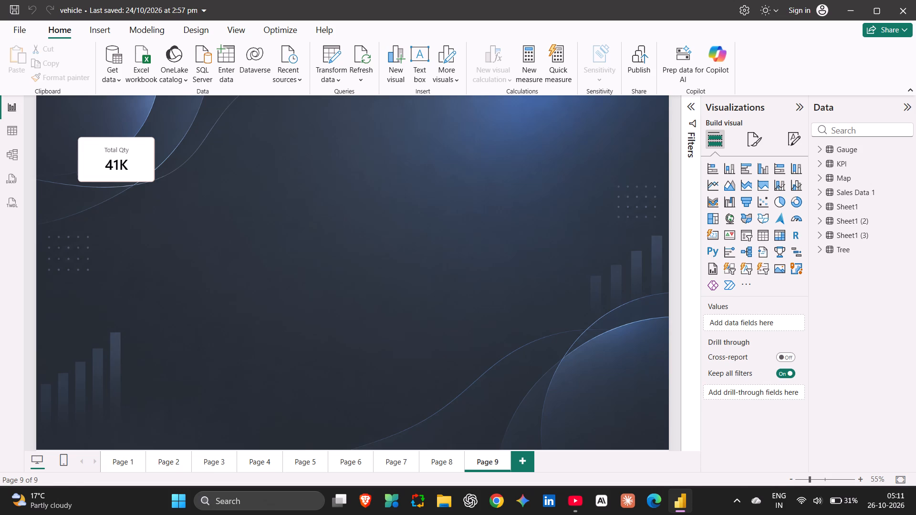
Return to the course video, watch in full screen which card visual the instructor picks, and pause it.
key("alt+Tab")
key("space")
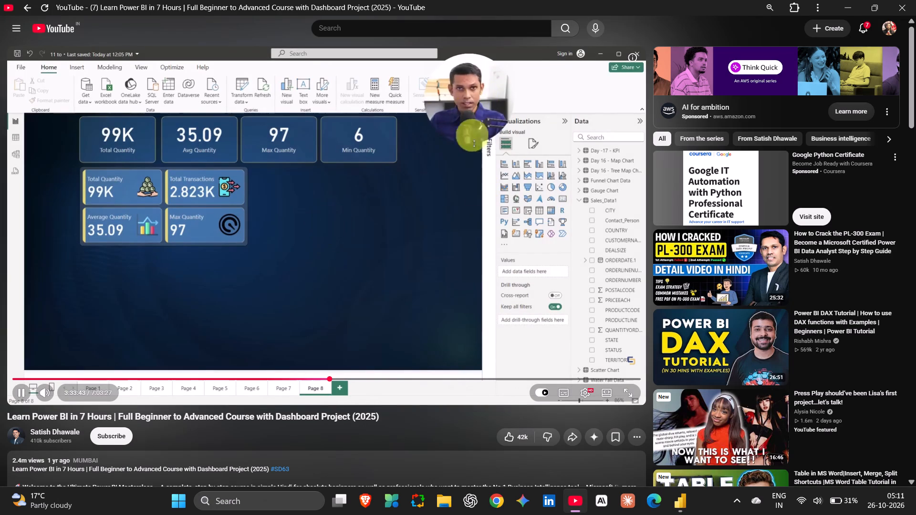
key("f")
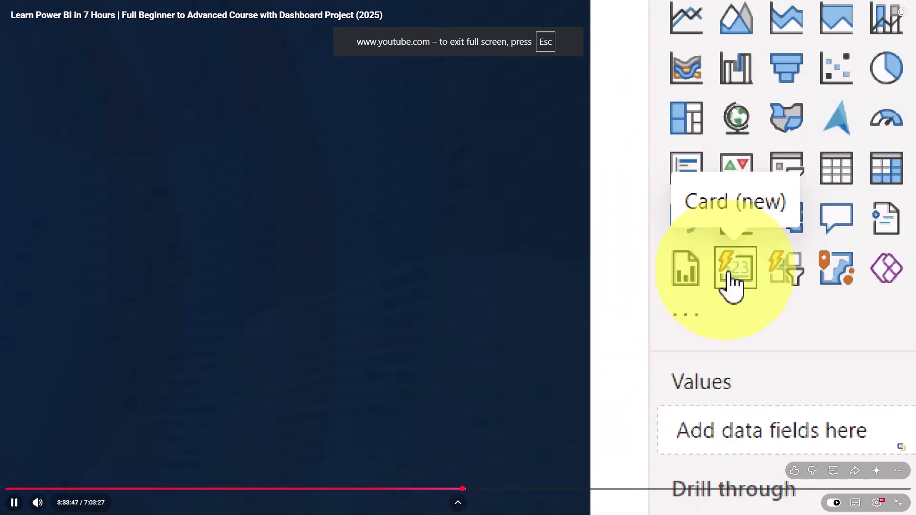
key("space")
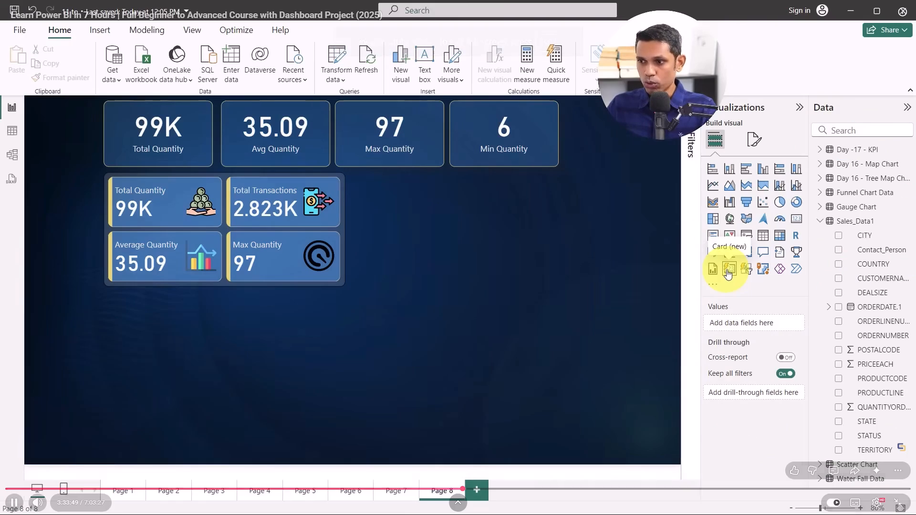
Switch to Power BI Desktop and delete the Total Qty card from Page 9.
key("alt+Tab")
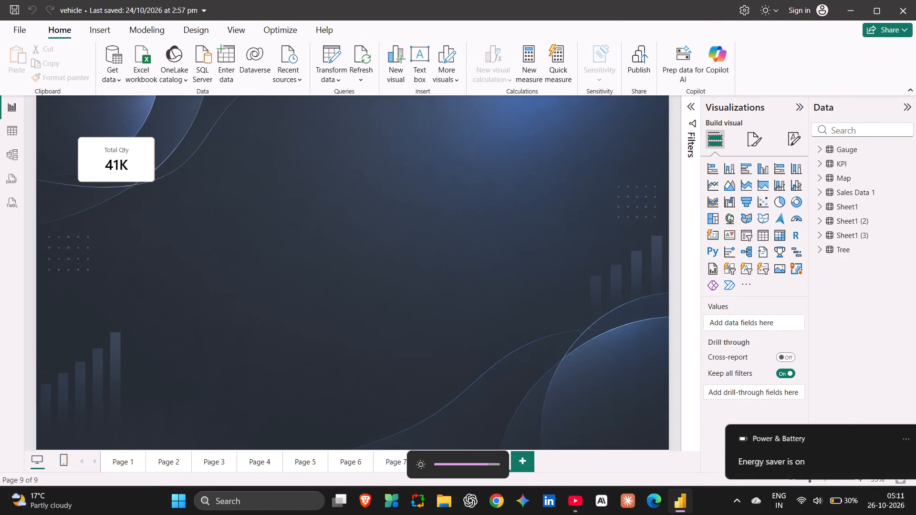
scroll(80, 112, "left", 1)
left_click(120, 157)
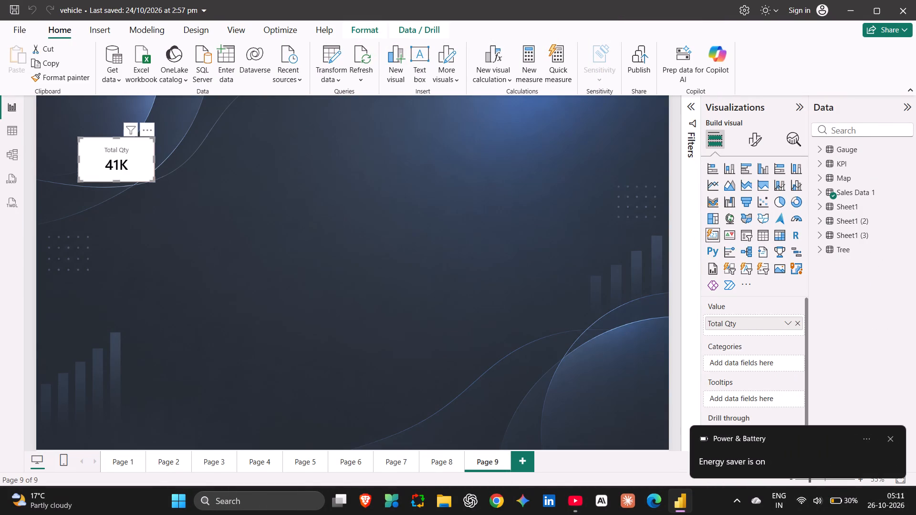
key("Delete")
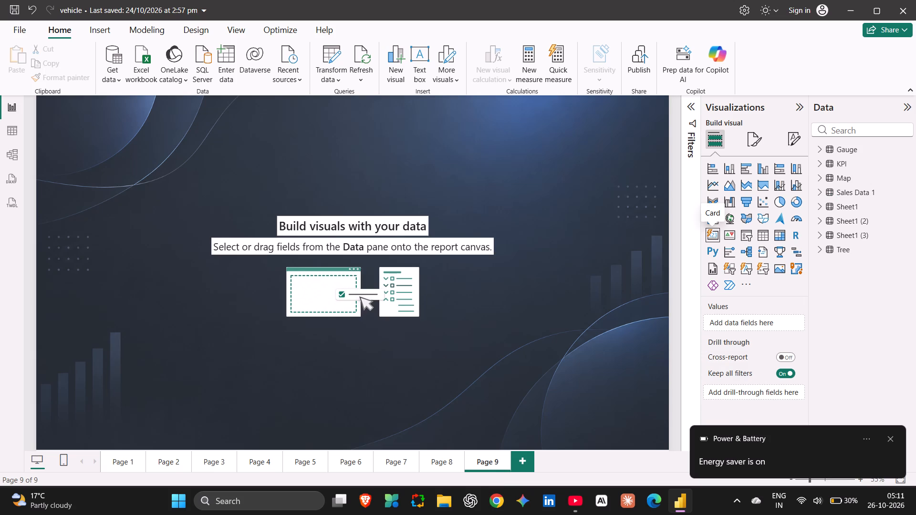
Check the card type shown in the course video, return to Power BI Desktop and add a blank Card visual to Page 9.
key("alt+Tab")
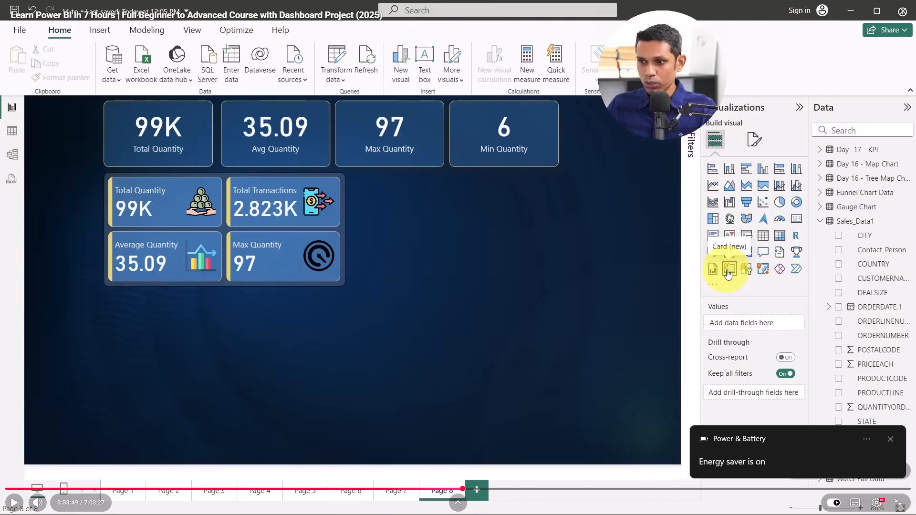
key("alt+Tab")
key("Return")
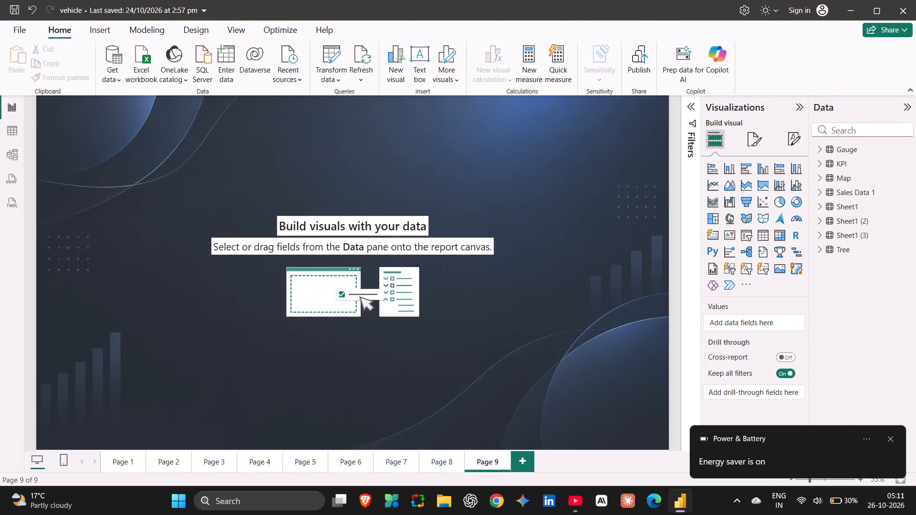
left_click(712, 236)
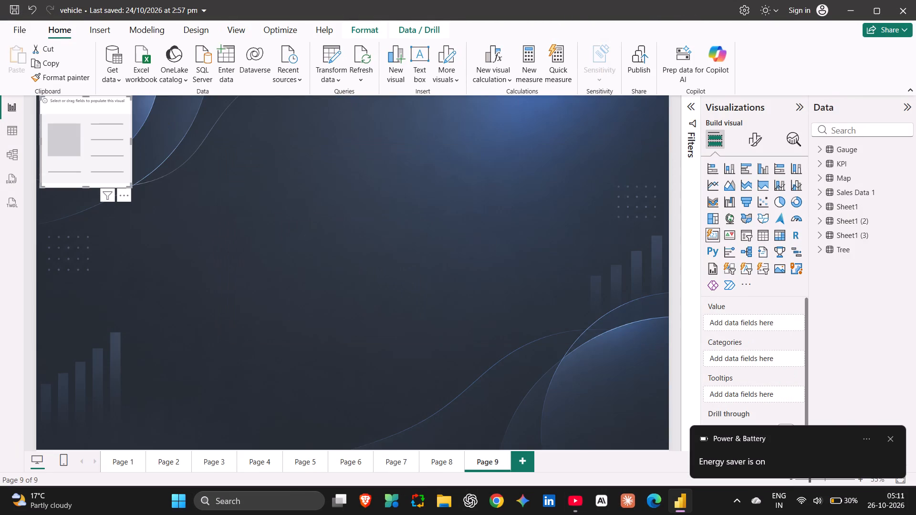
Move the blank card away from the page corner into the open upper-left area of the Page 9 canvas.
left_click_drag(62, 106, 174, 197)
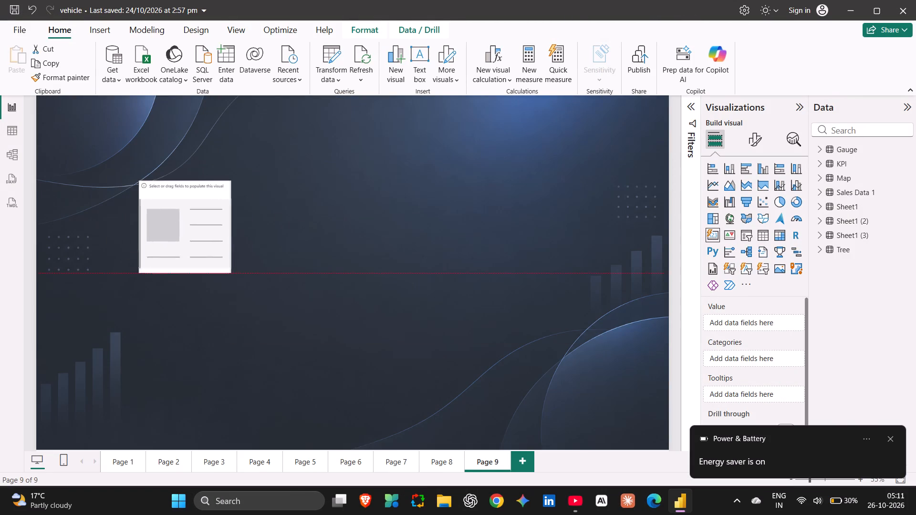
left_click_drag(174, 197, 289, 281)
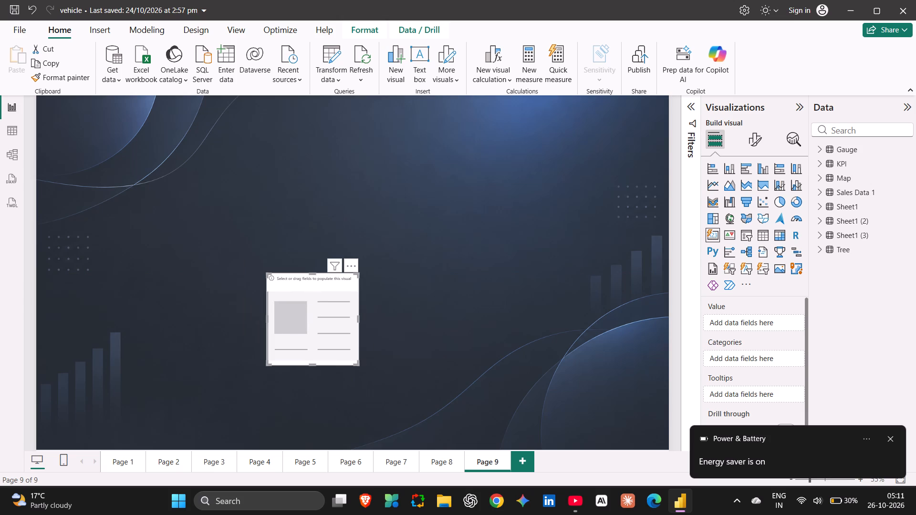
left_click(892, 436)
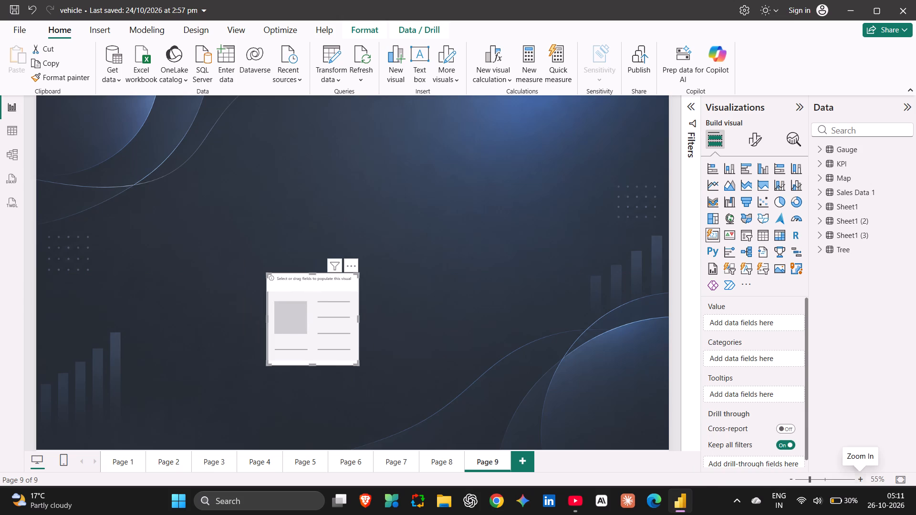
double_click(860, 483)
left_click(860, 483)
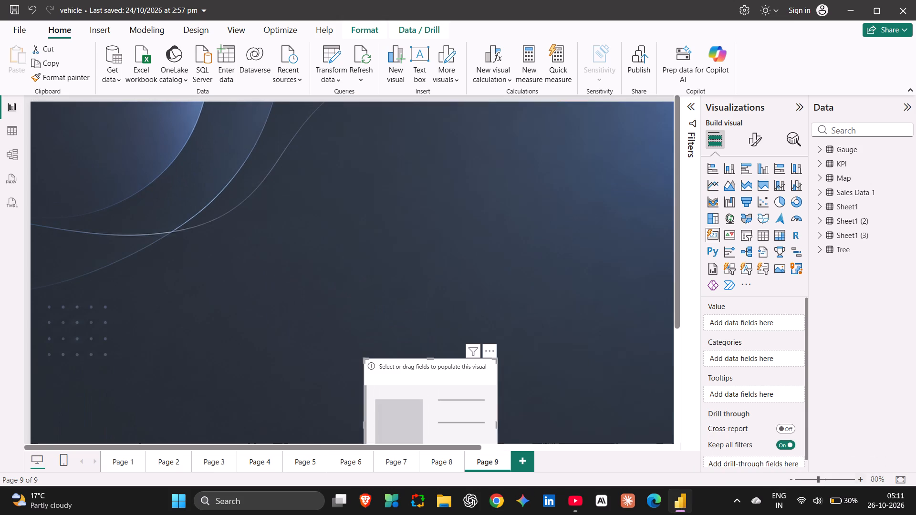
left_click_drag(431, 369, 266, 196)
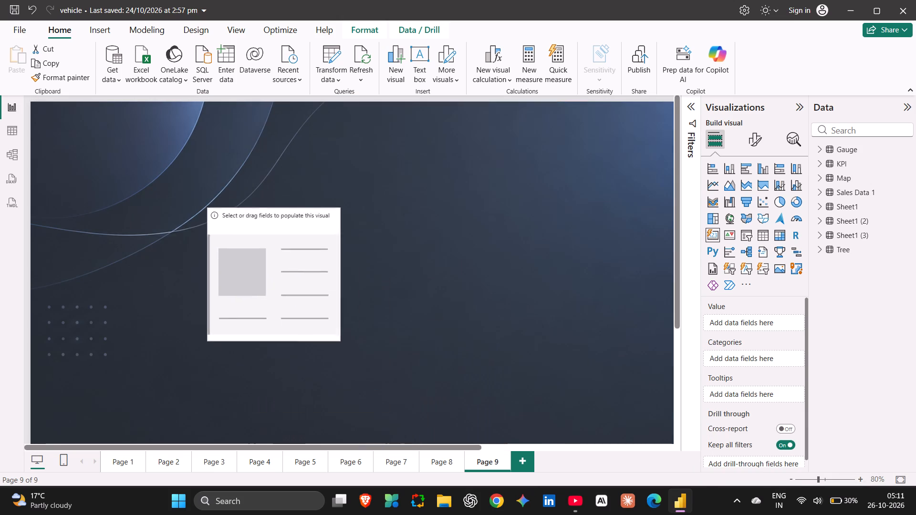
left_click_drag(266, 196, 286, 196)
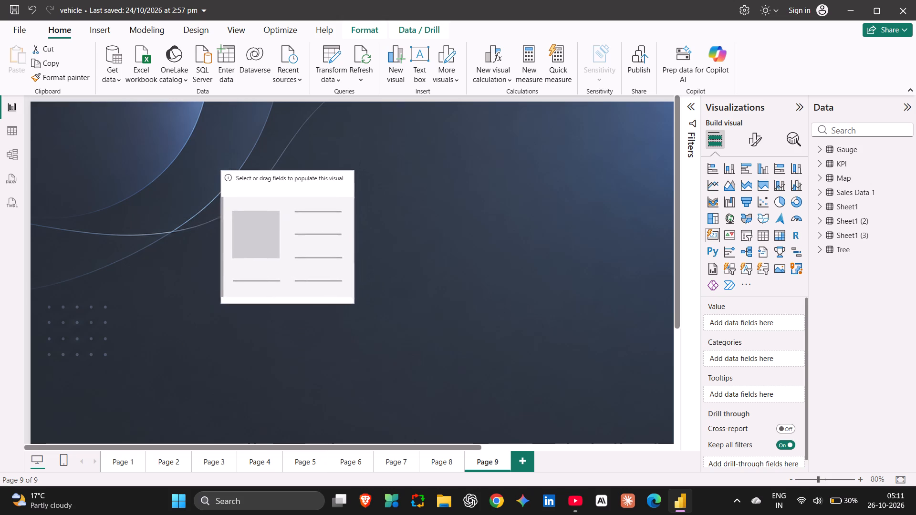
left_click_drag(286, 196, 312, 228)
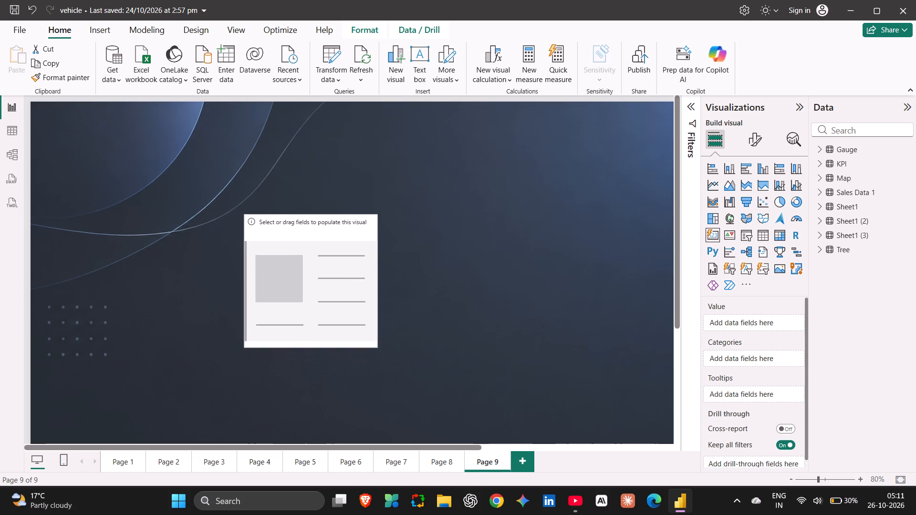
left_click_drag(312, 228, 226, 208)
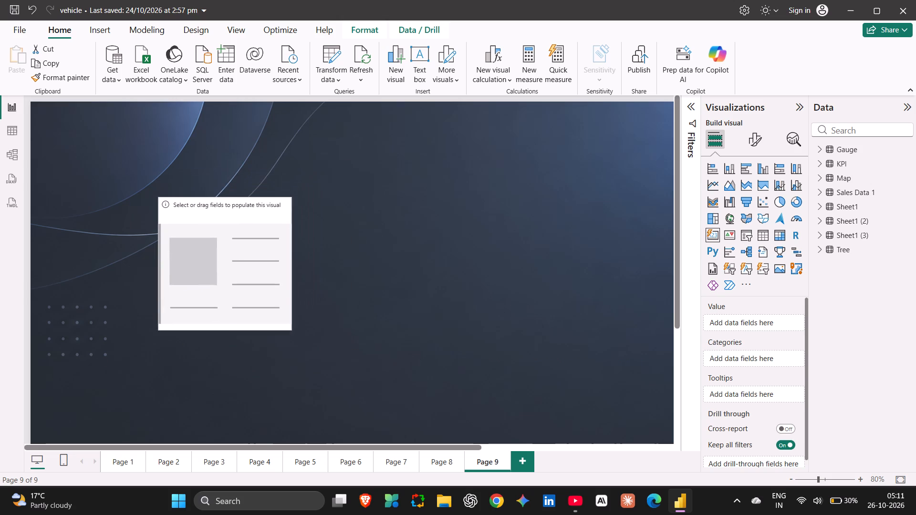
left_click_drag(226, 208, 226, 209)
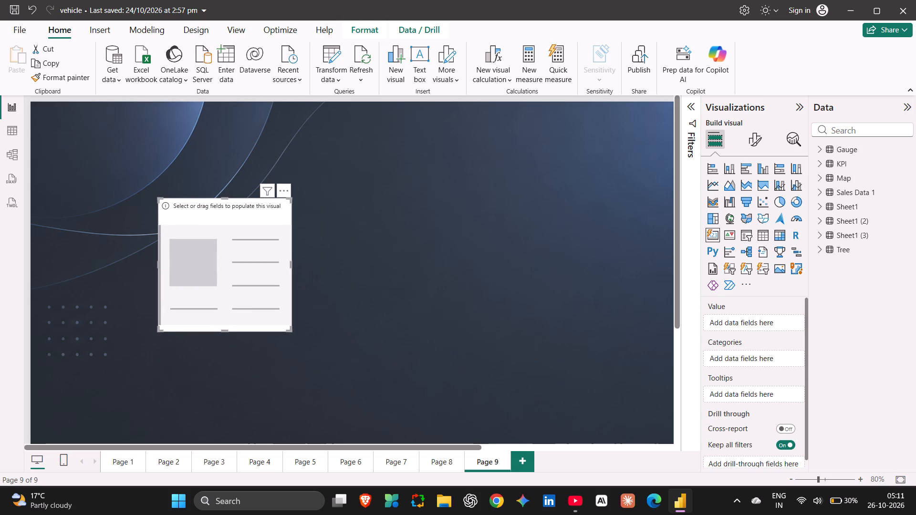
Enlarge the blank card into a wide rectangle, extending its lower-right corner and adjusting its upper-left corner.
left_click_drag(289, 327, 520, 371)
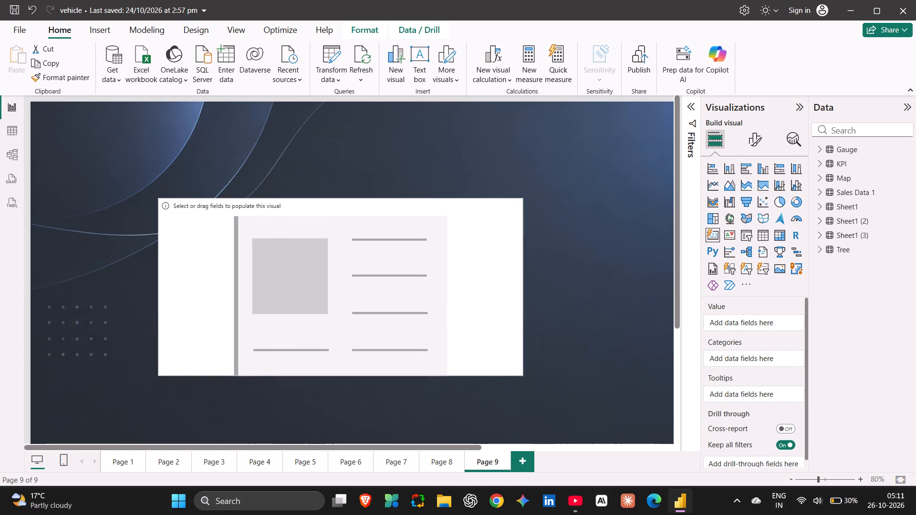
left_click_drag(520, 371, 477, 359)
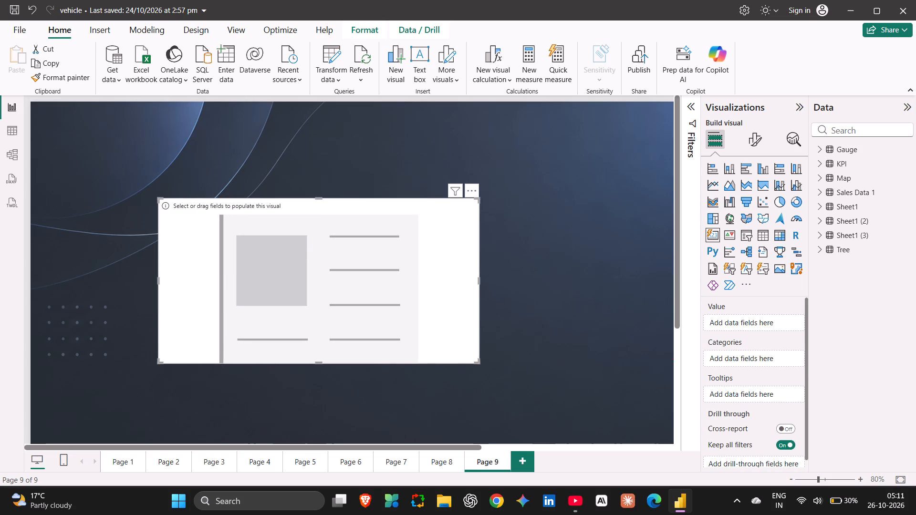
left_click_drag(160, 197, 207, 139)
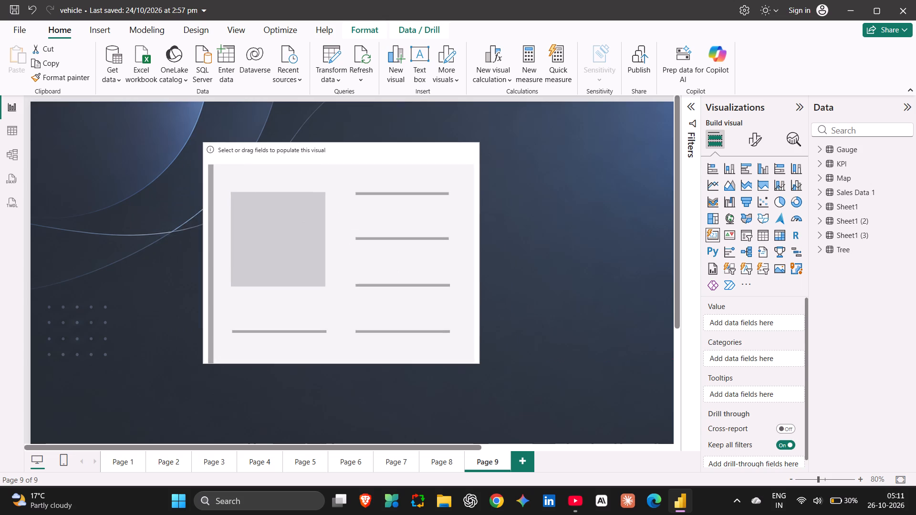
left_click_drag(207, 139, 190, 153)
Return to the course video, watch how the instructor adds a data field to the blank card, and pause it.
key("alt+Tab")
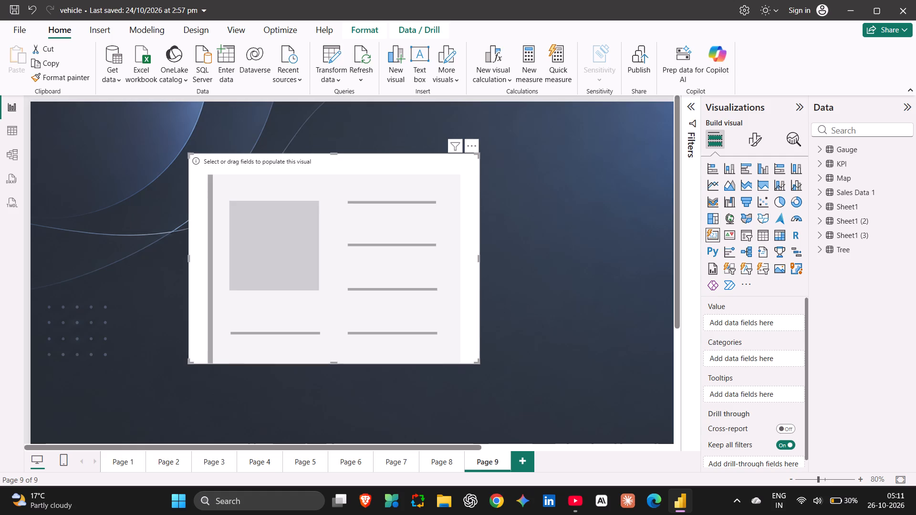
key("space")
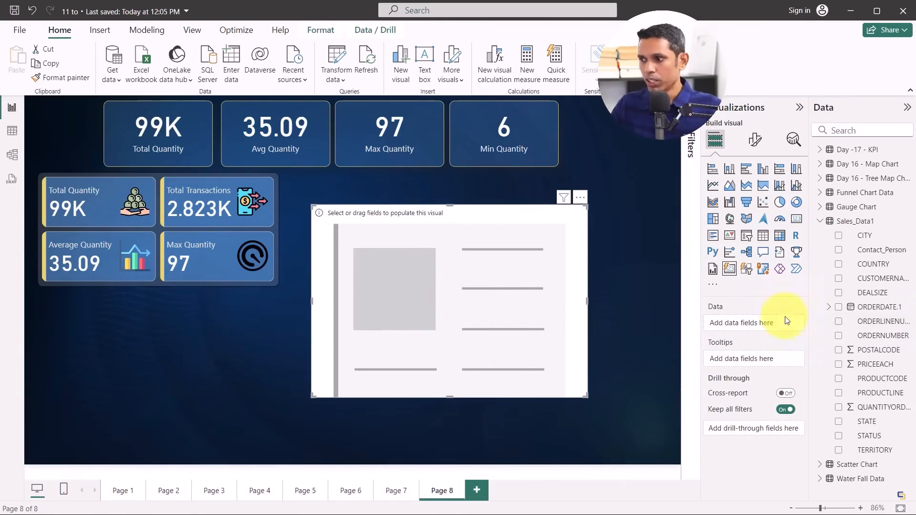
key("space")
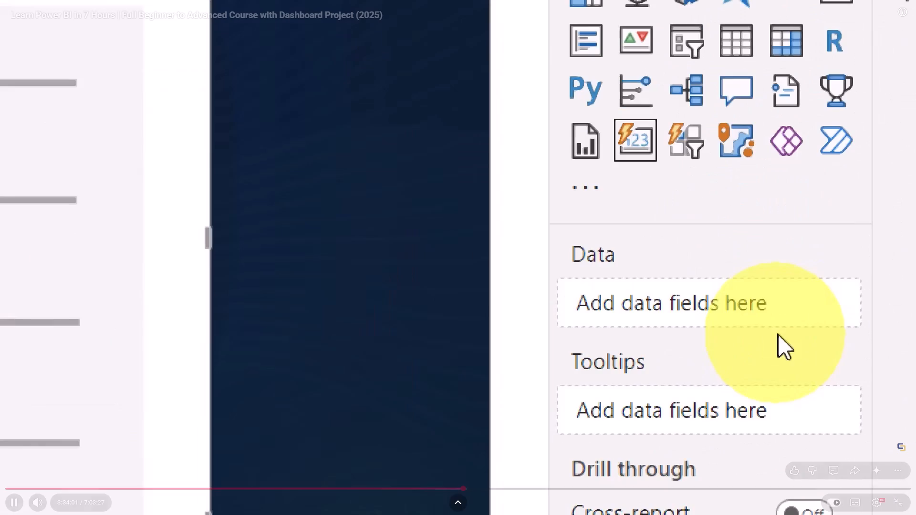
key("alt+Tab")
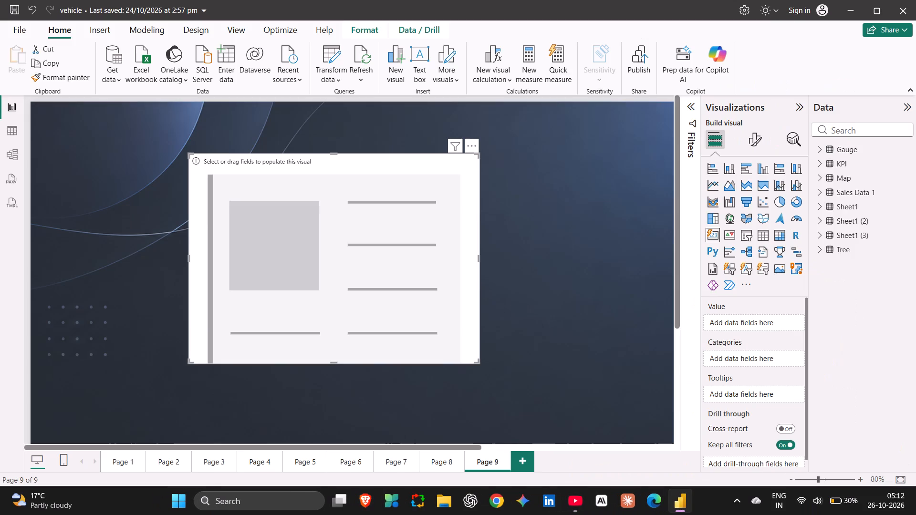
key("alt+Tab")
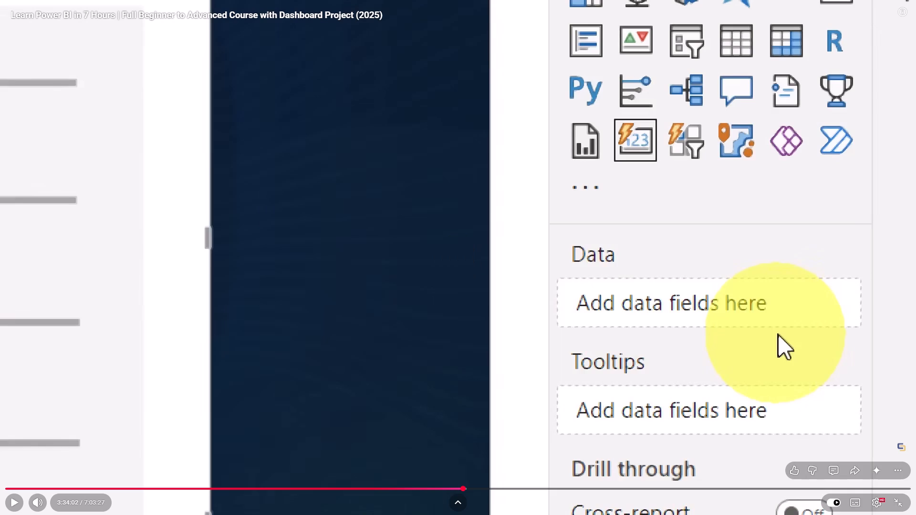
key("alt+Tab")
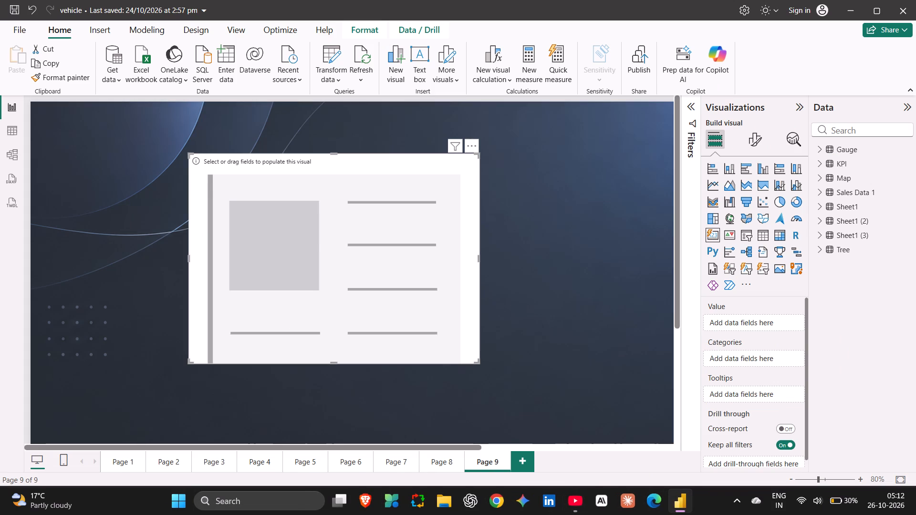
key("alt+Tab")
key("alt+Tab")
key("alt+Tab")
key("space")
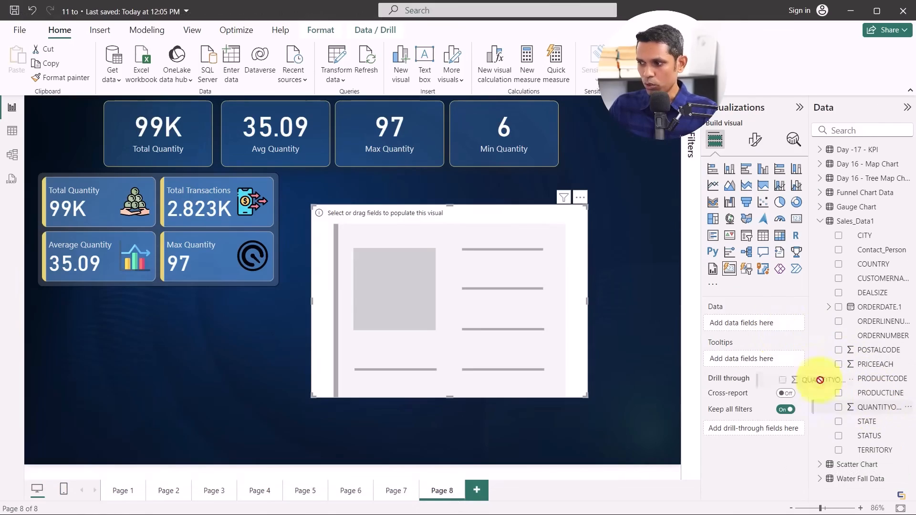
key("space")
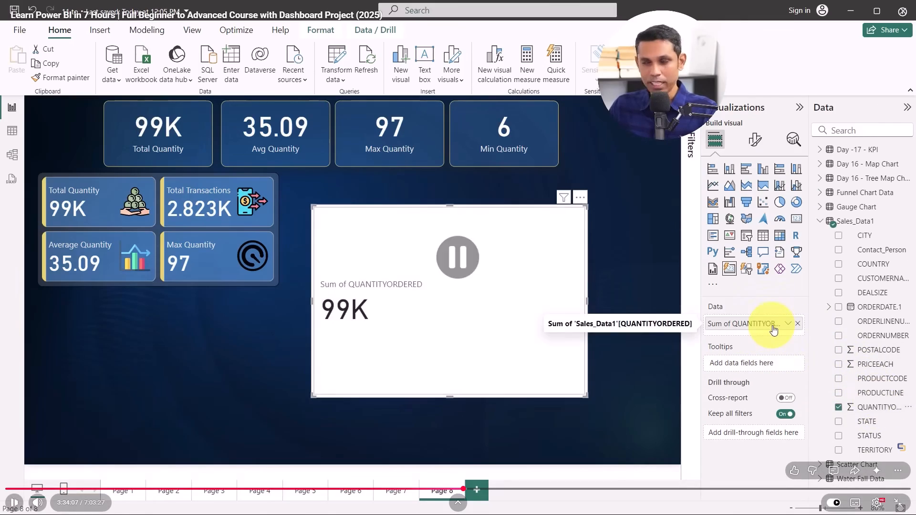
Switch to Power BI Desktop and add Quantity Ordered from the Sales Data 1 table as the card's value.
key("alt+Tab")
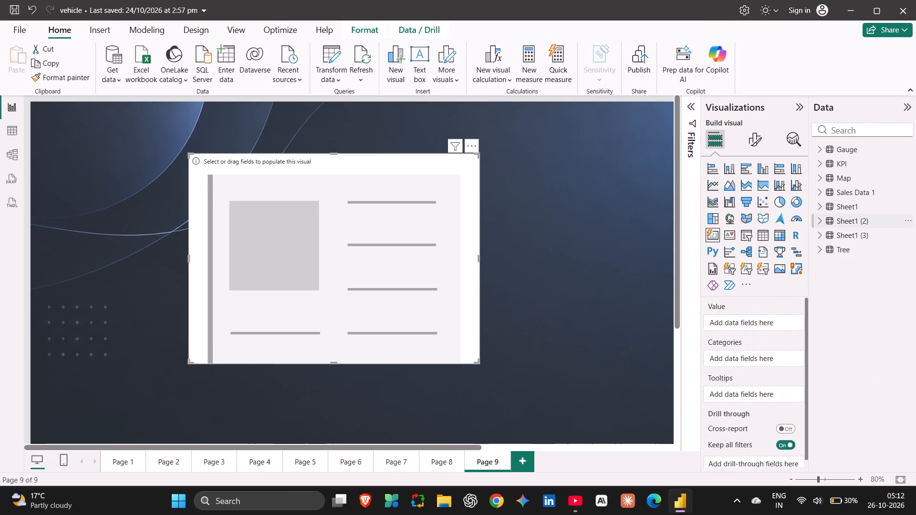
key("alt+Tab")
key("alt+Tab")
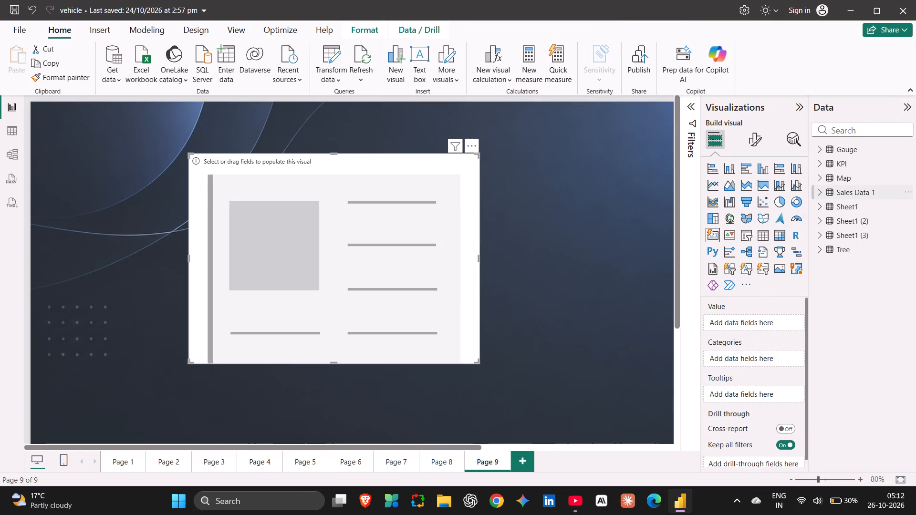
left_click(820, 190)
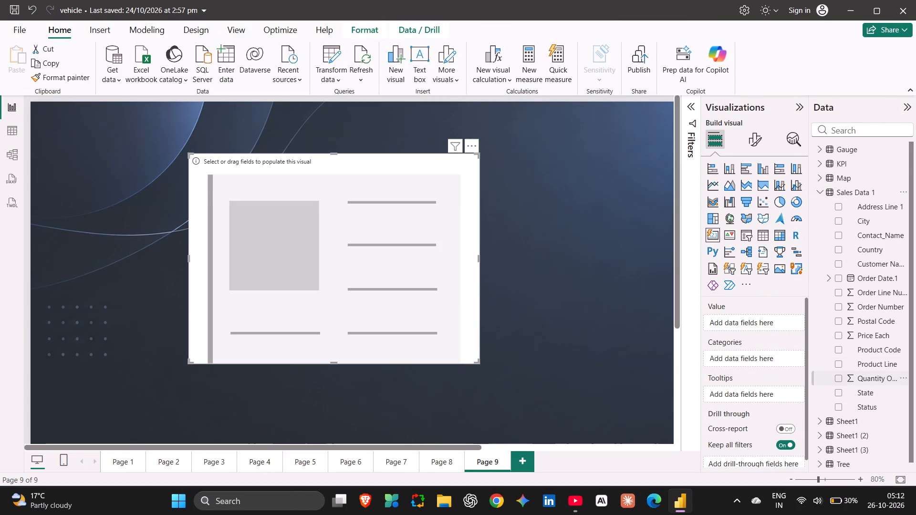
left_click_drag(884, 381, 761, 327)
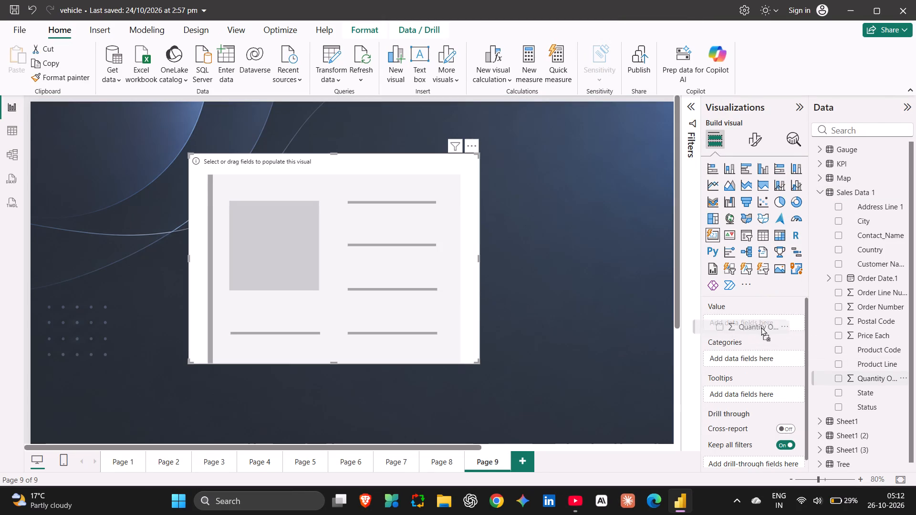
left_click_drag(761, 327, 749, 319)
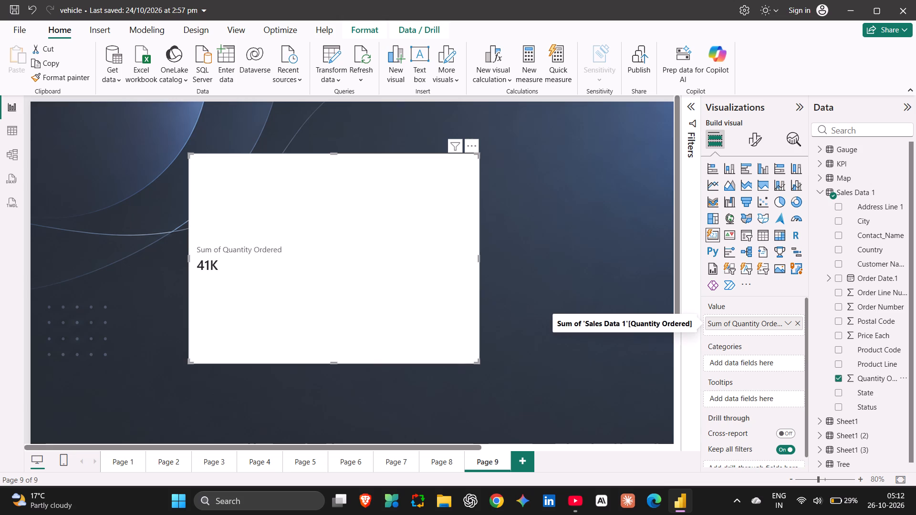
Return to the course video, watch how the instructor renames the card's data field, and pause it.
key("alt+Tab")
key("space")
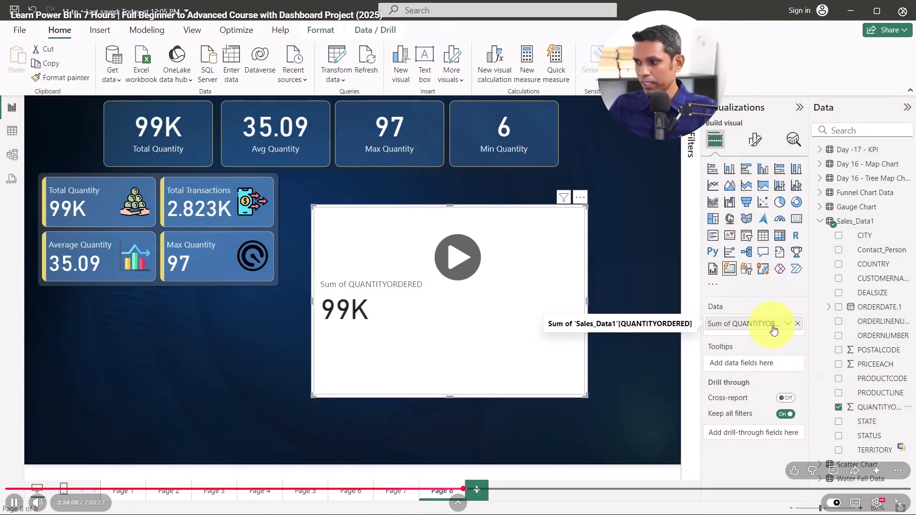
key("alt+Tab")
key("alt+Tab")
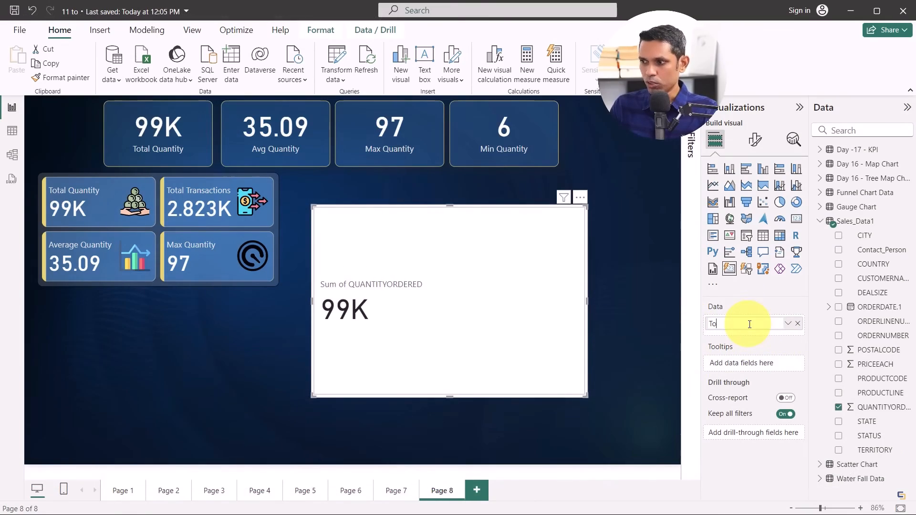
key("space")
Switch to Power BI Desktop and rename the card's Sum of Quantity Ordered value as Total Qty.
key("alt+Tab")
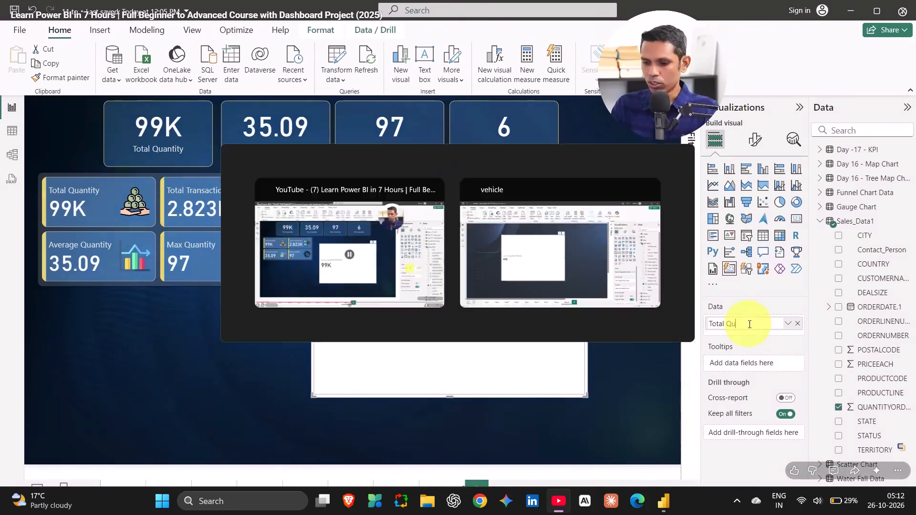
double_click(745, 324)
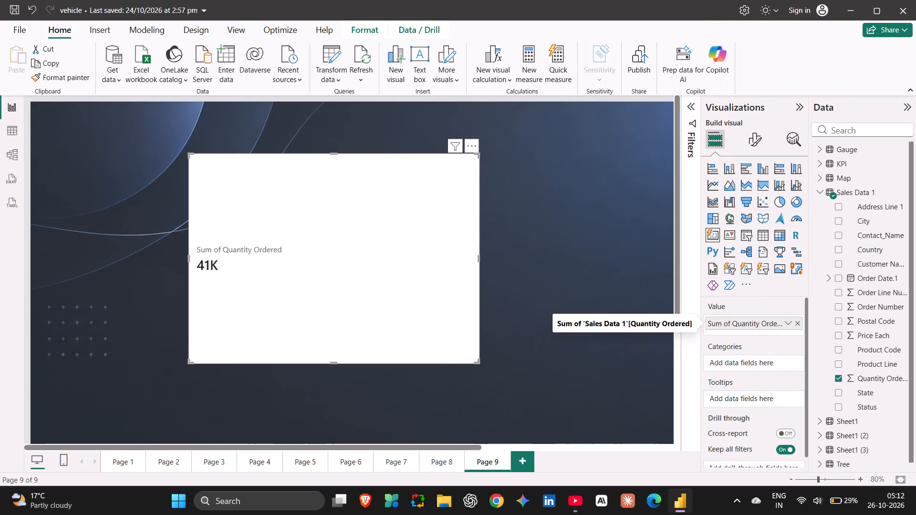
key("ctrl+a")
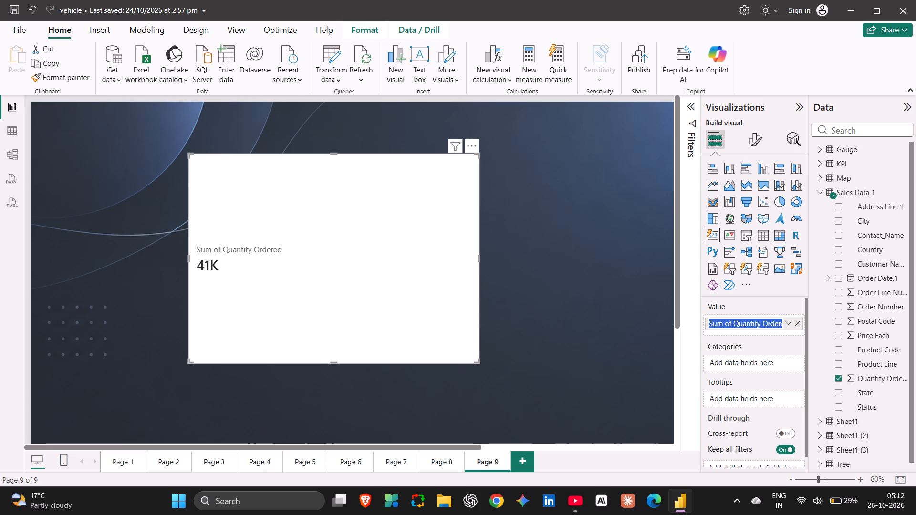
type("Toa")
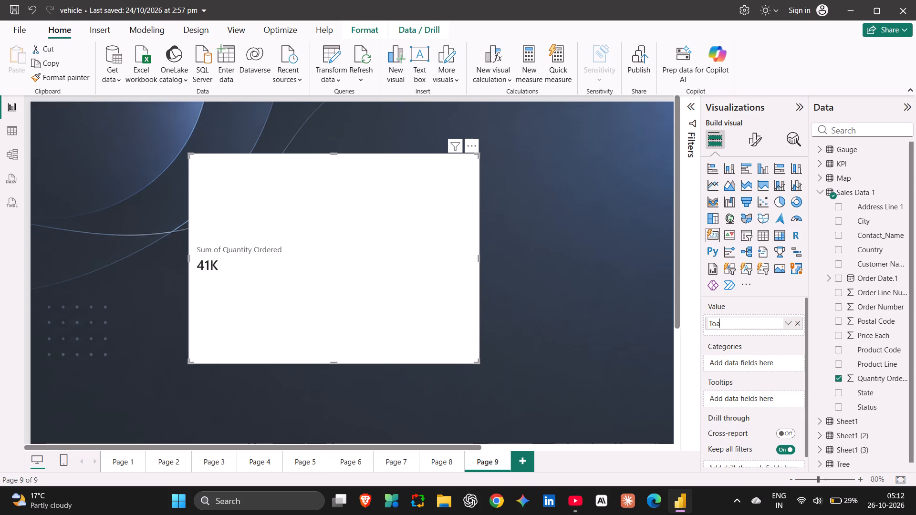
key("BackSpace")
type("tal")
key("space")
type("Qty")
key("Return")
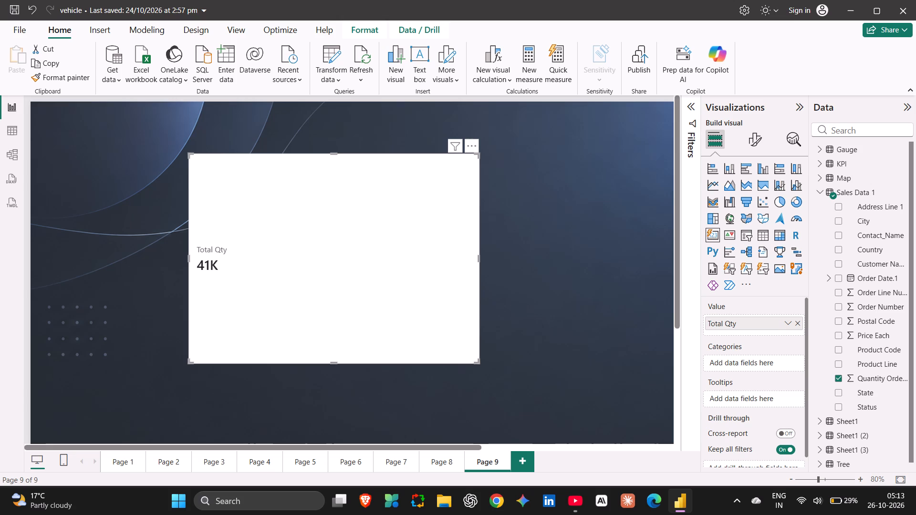
Return to the course video, watch how the instructor adds the order number as a second card value and changes its aggregation, and pause it.
key("alt+Tab")
key("space")
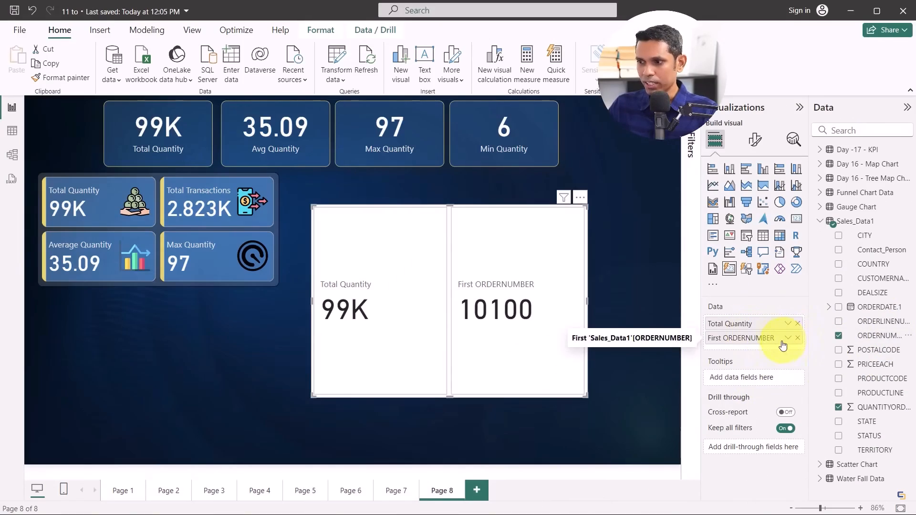
key("space")
key("alt+Tab")
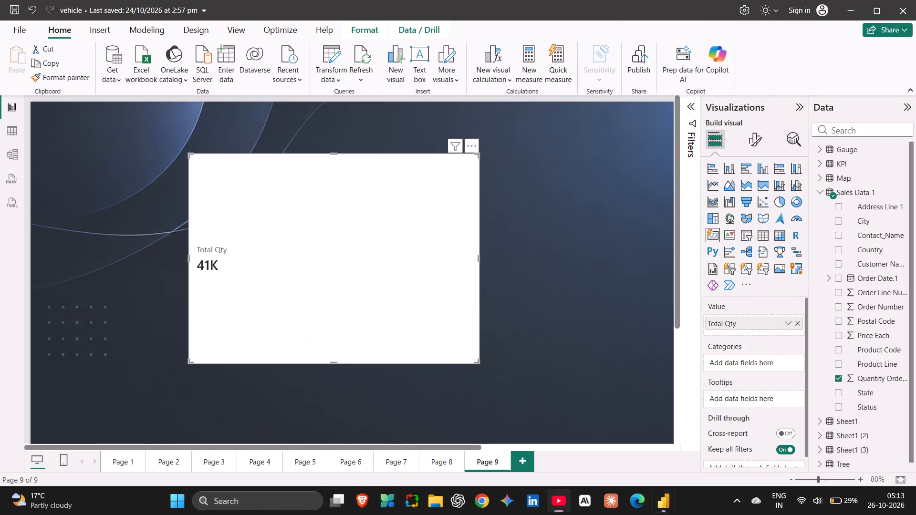
key("alt+Tab")
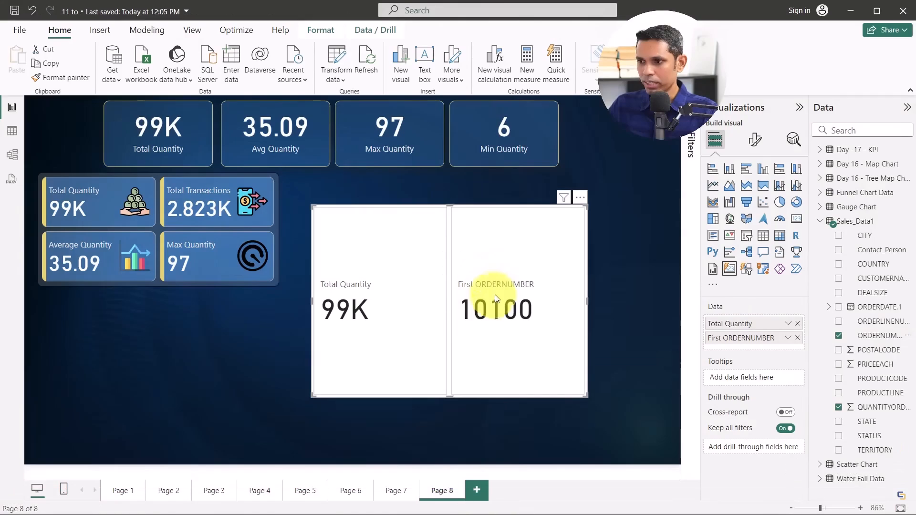
key("space")
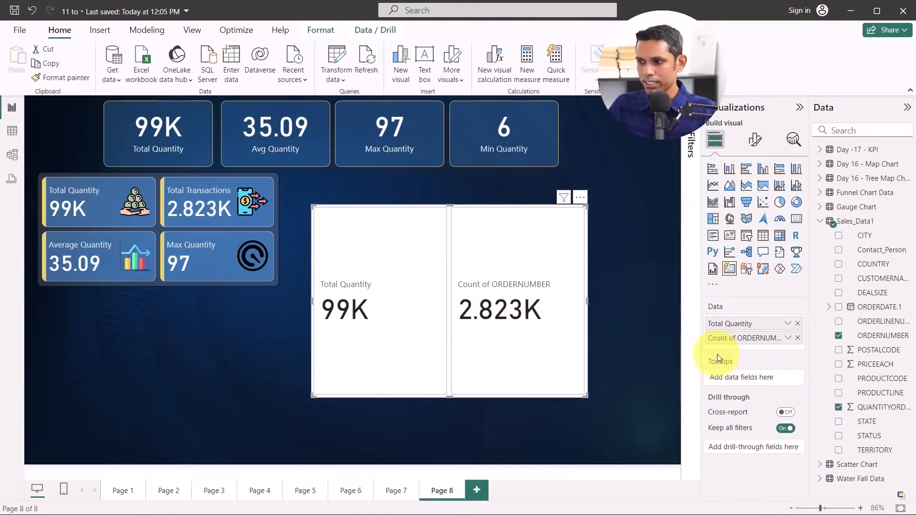
key("space")
Switch to Power BI Desktop and add Order Number from the Sales Data 1 table as the card's second value, below Total Qty.
key("alt+Tab")
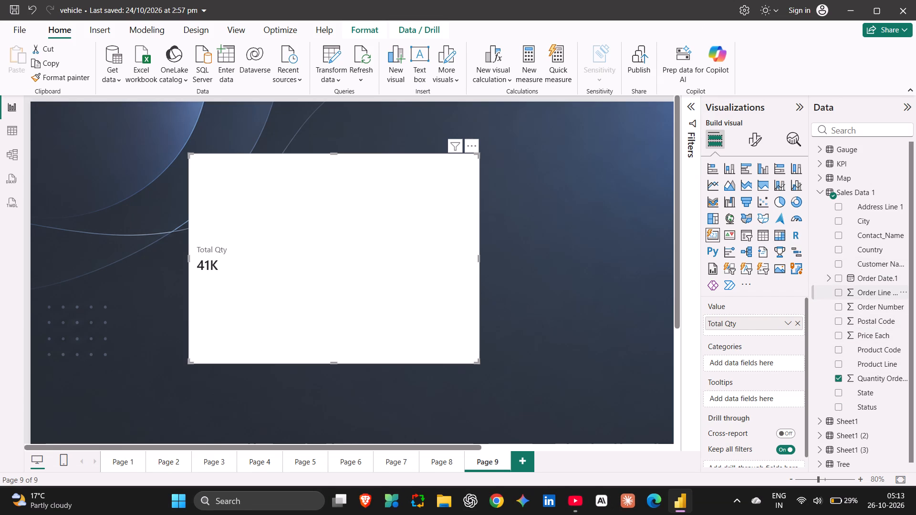
left_click_drag(880, 307, 874, 311)
left_click_drag(874, 311, 772, 331)
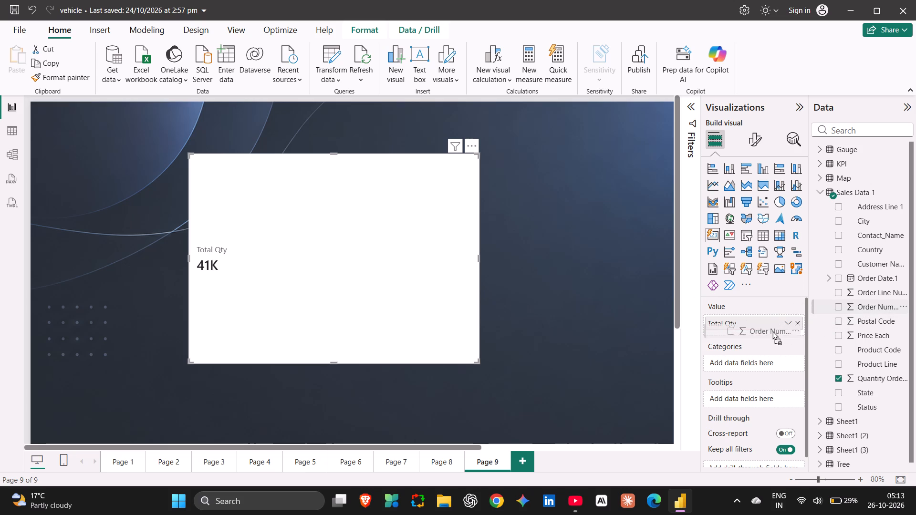
left_click_drag(772, 331, 772, 330)
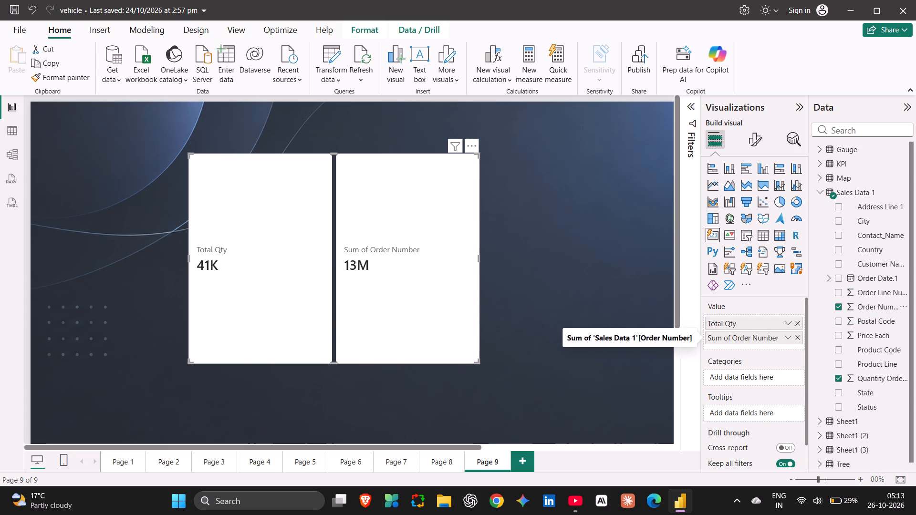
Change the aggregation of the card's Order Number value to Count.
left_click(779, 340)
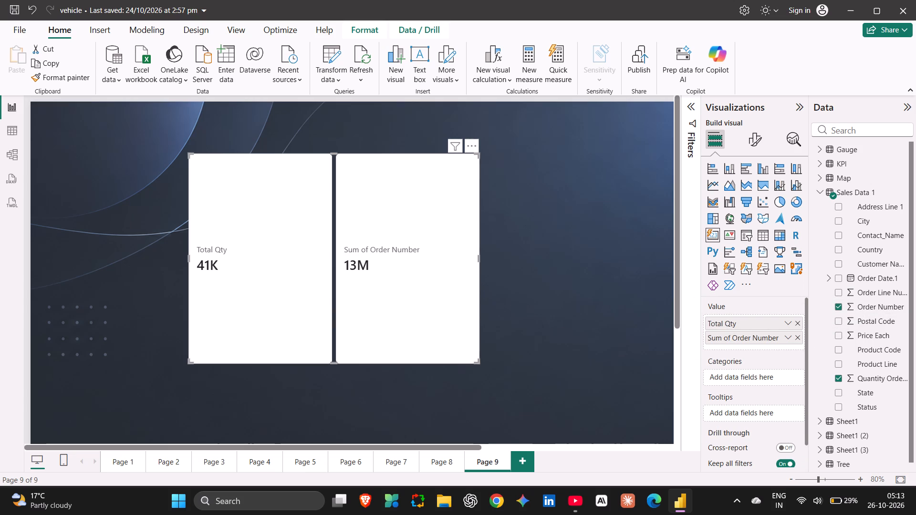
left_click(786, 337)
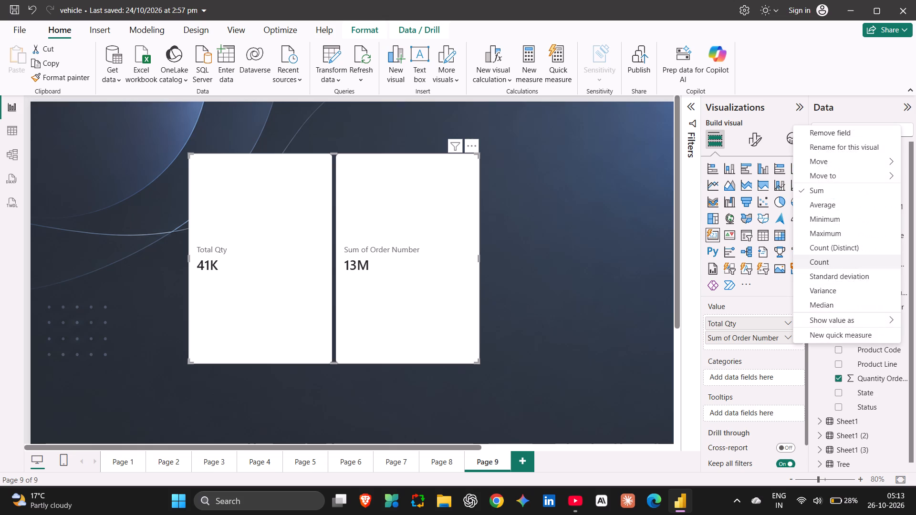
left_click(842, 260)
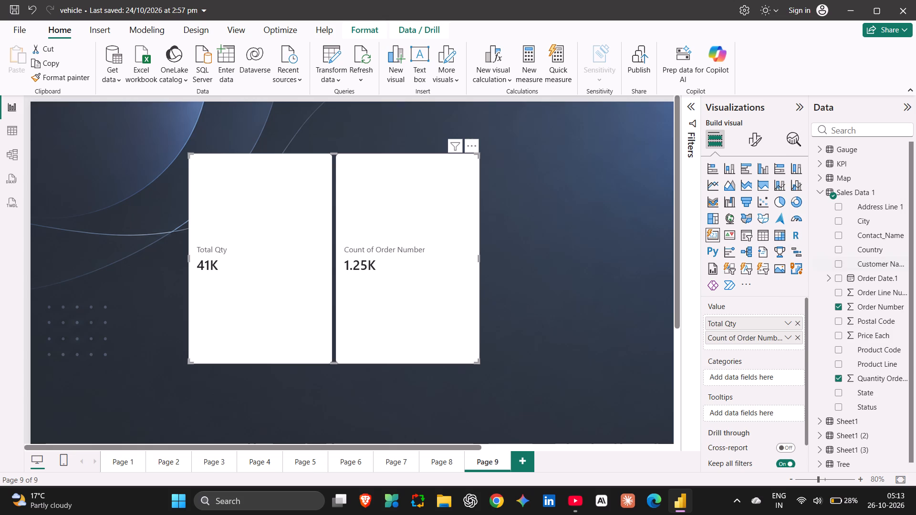
Set the aggregation of the card's Order Number value to Count (Distinct).
left_click(786, 332)
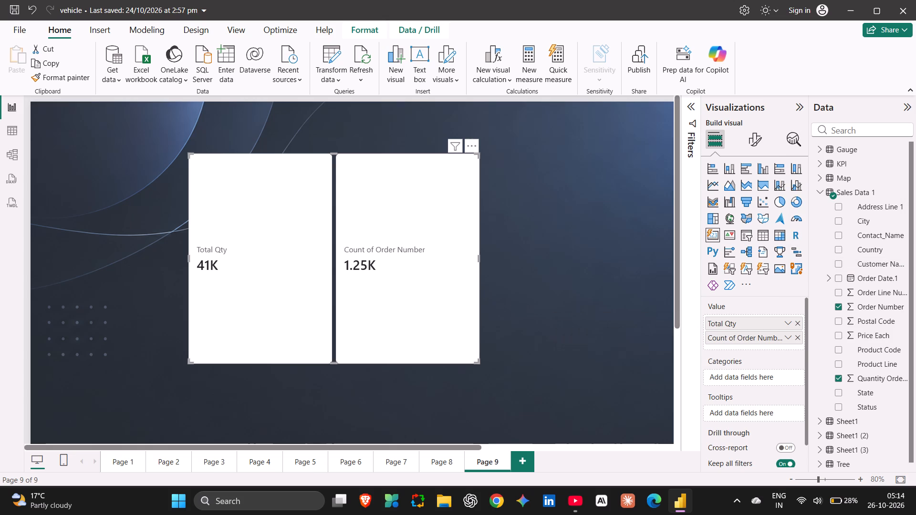
left_click(786, 332)
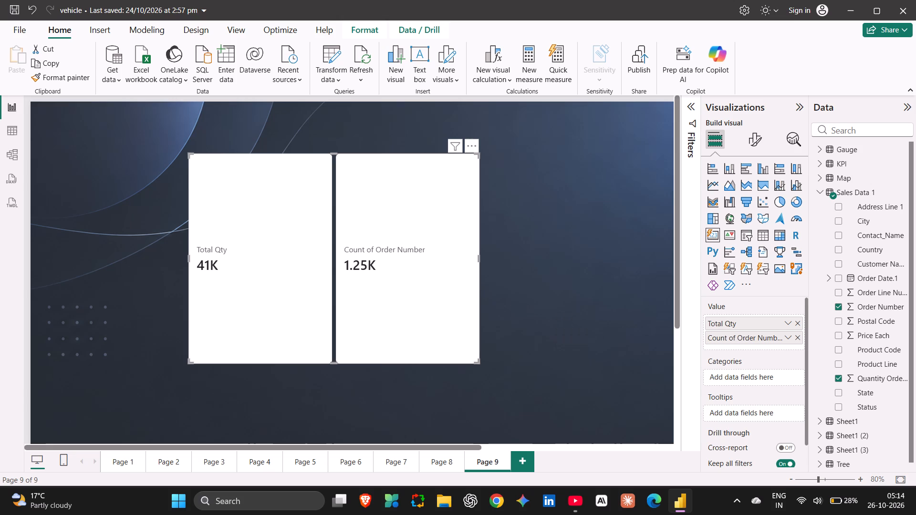
left_click(786, 337)
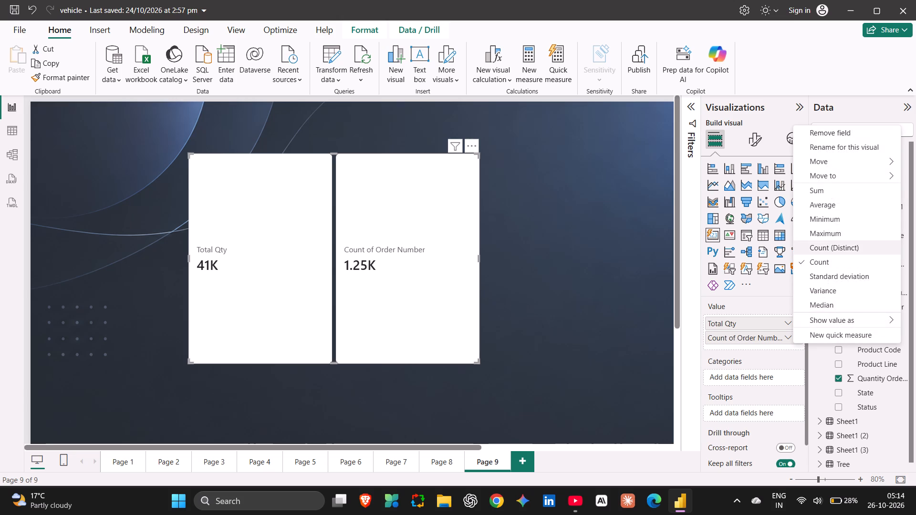
left_click(830, 252)
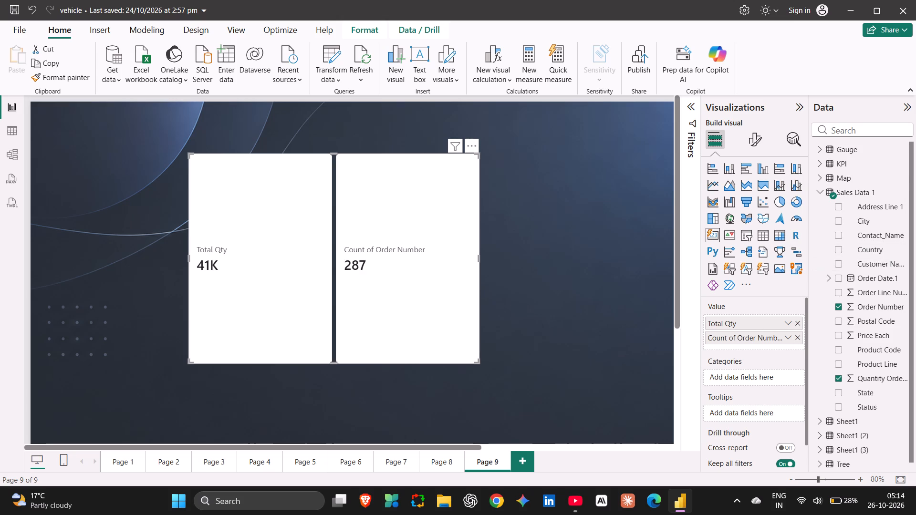
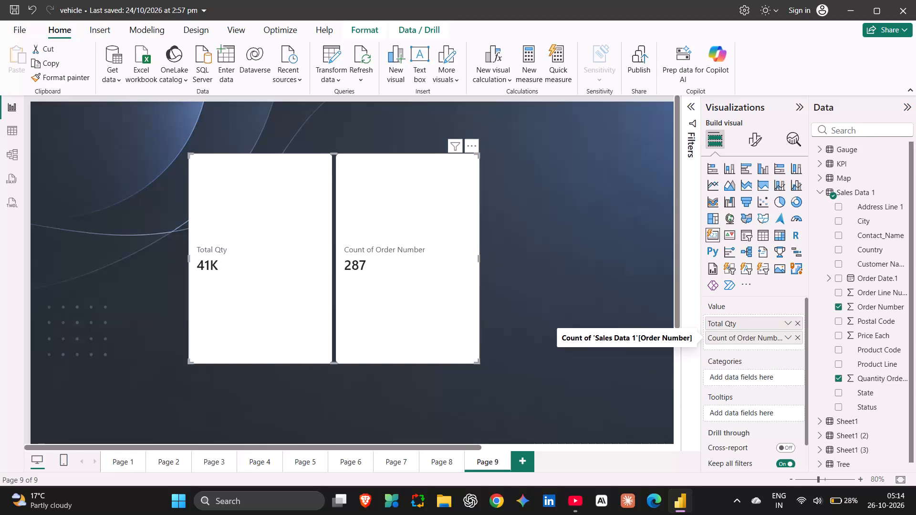
Set the aggregation of the card's Order Number value back to Count.
left_click(789, 338)
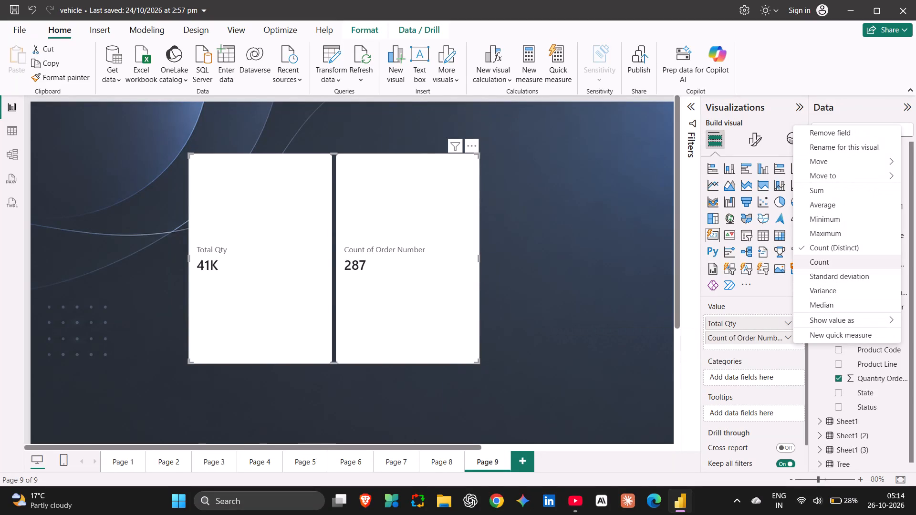
left_click(819, 264)
Switch to the course video, watch how the instructor renames the order number count value, and pause it.
key("alt+Tab")
key("space")
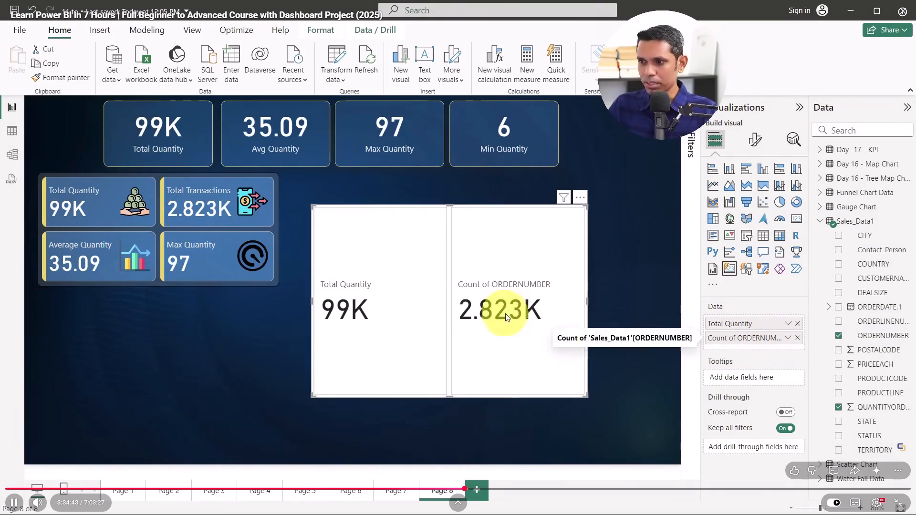
key("alt+Tab")
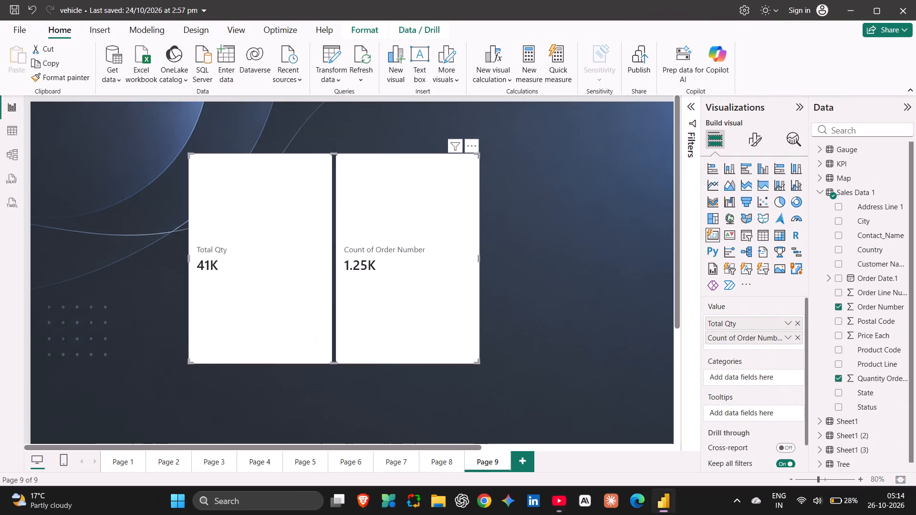
key("alt+Tab")
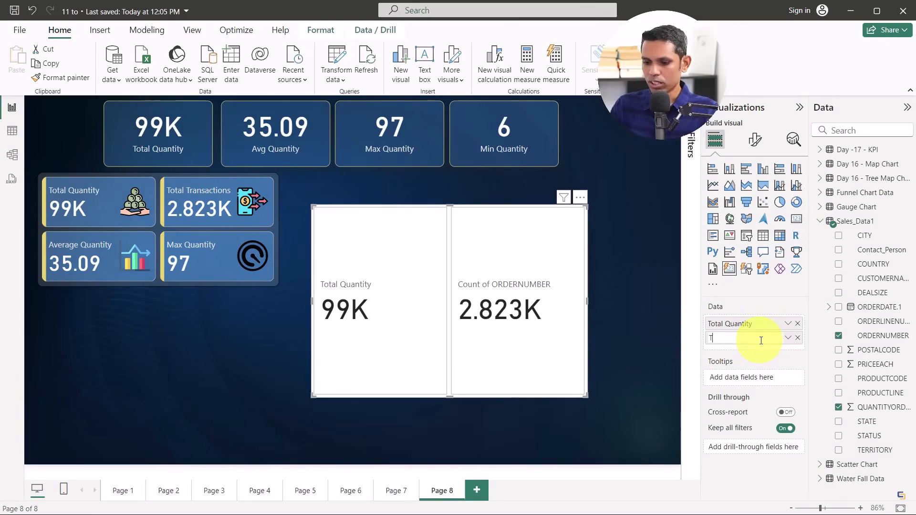
key("space")
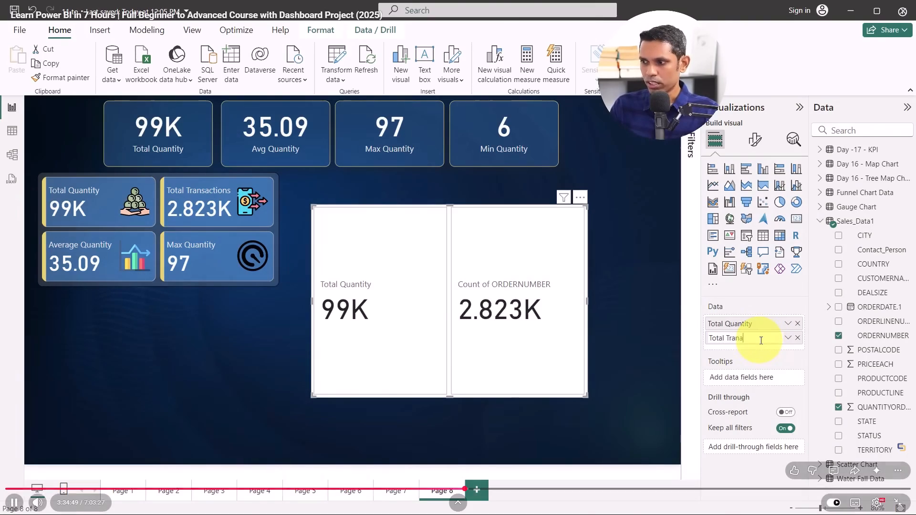
Switch to Power BI Desktop and rename the card's Count of Order Number value as Total Transactions.
key("alt+Tab")
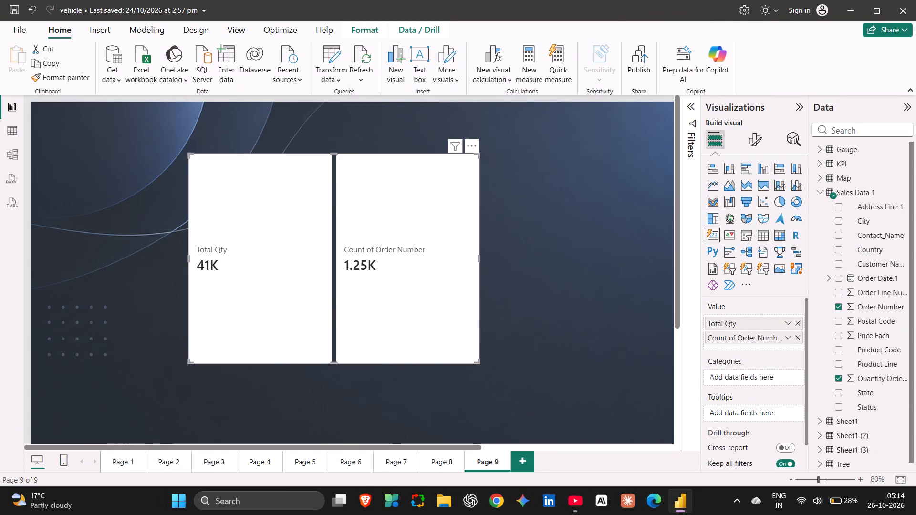
double_click(744, 336)
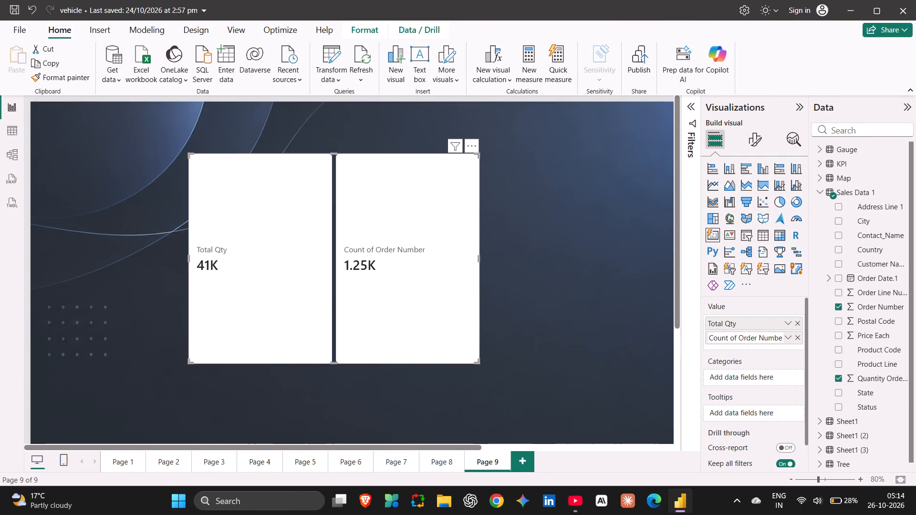
key("ctrl+a")
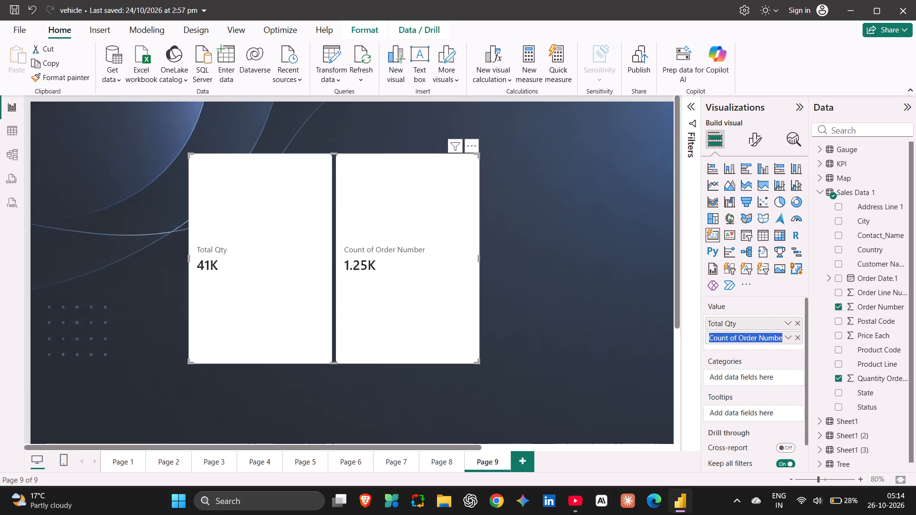
type("Total Ta")
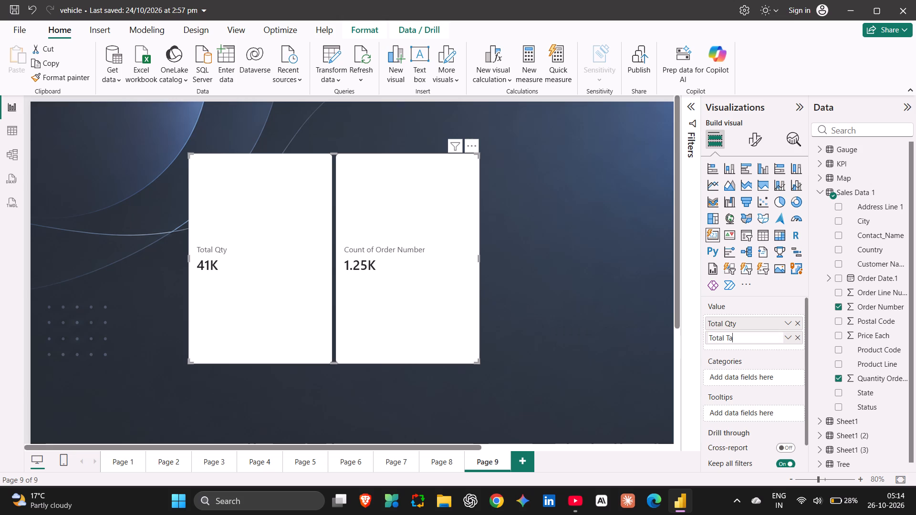
key("BackSpace")
type("ran")
type("sactions")
key("Return")
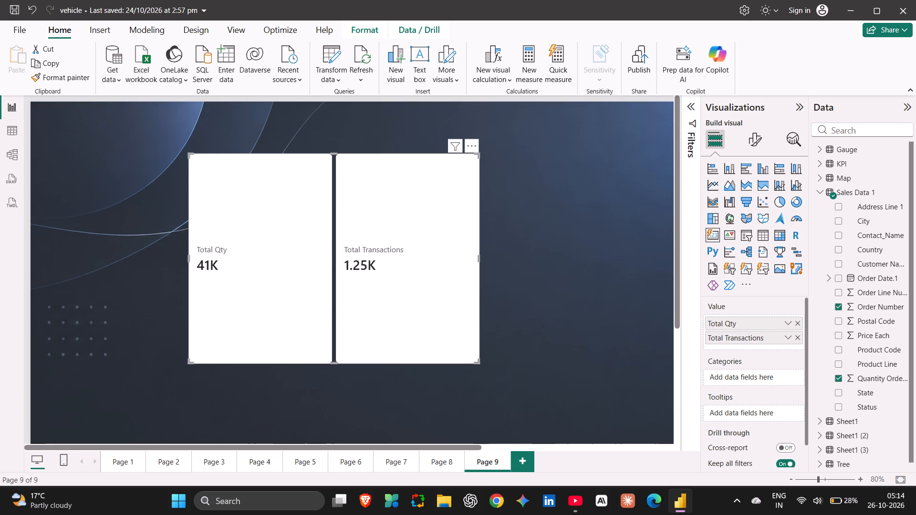
Return to the course video, watch how the instructor adds quantity as a third card value and changes its aggregation and name, and pause it.
key("alt+Tab")
key("space")
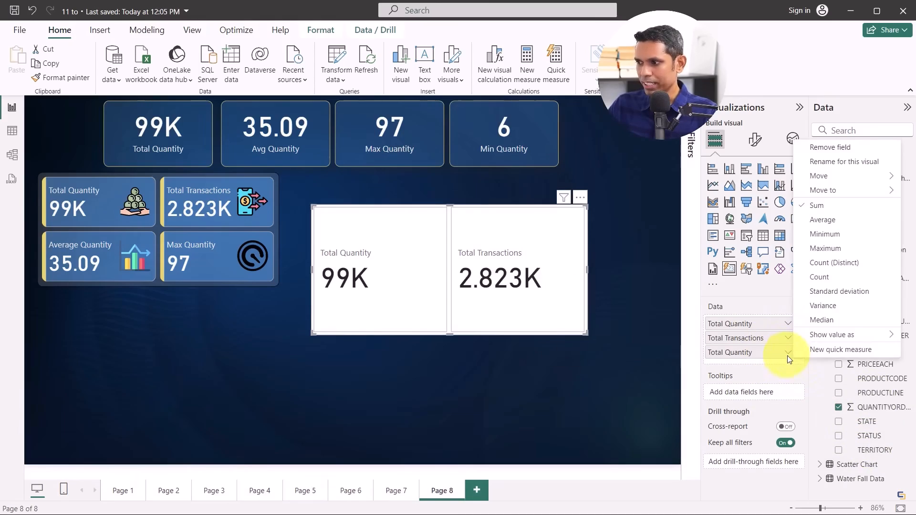
key("space")
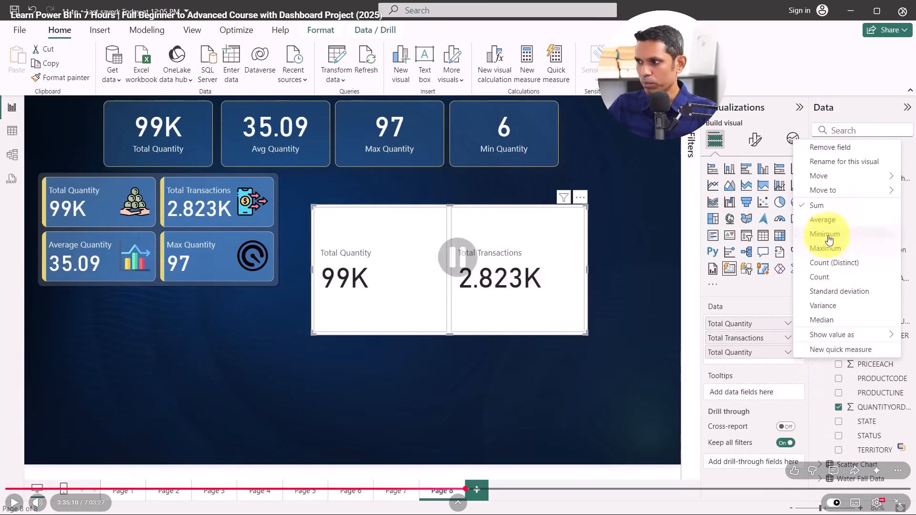
key("space")
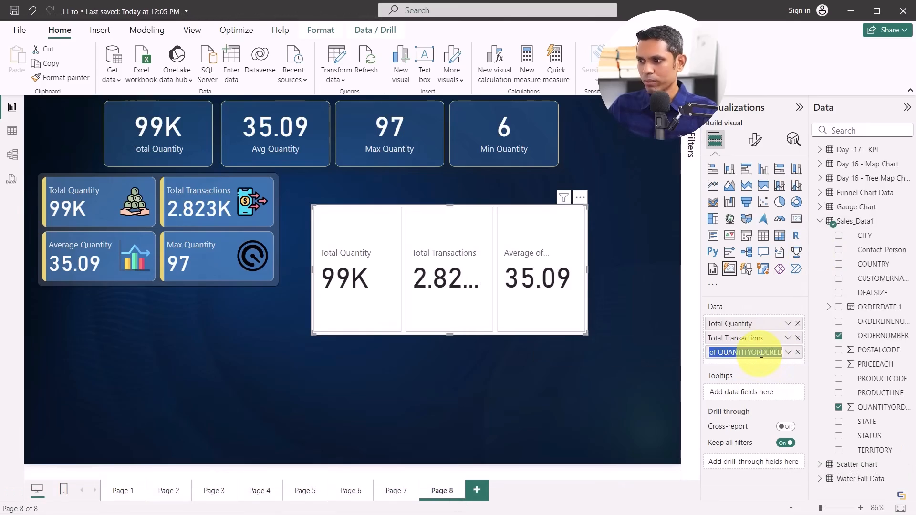
key("space")
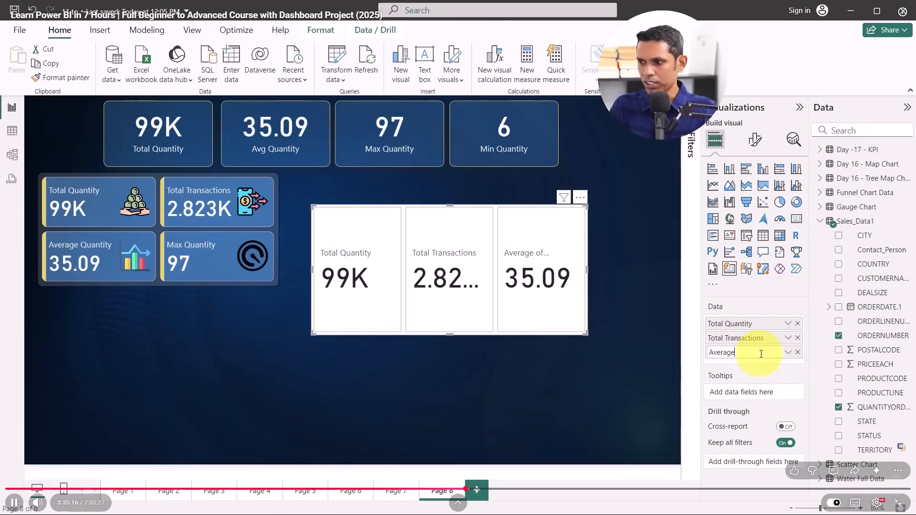
key("alt+Tab")
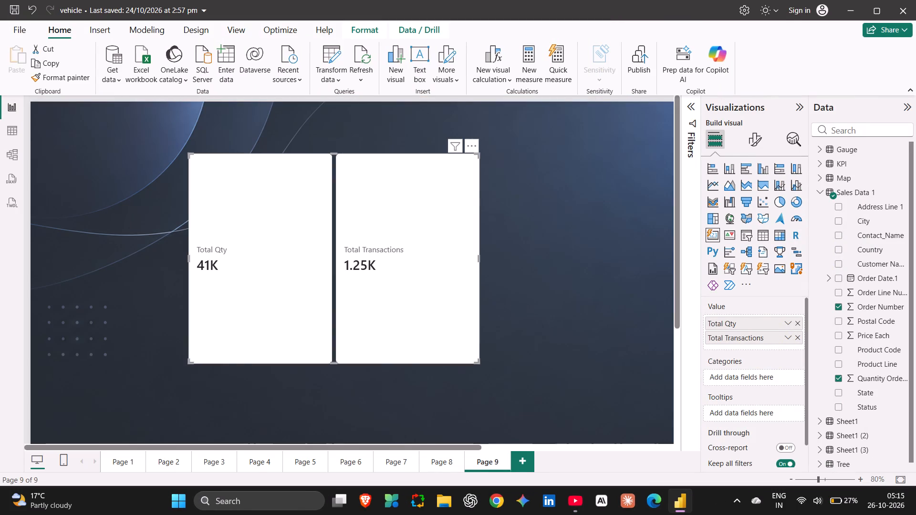
key("alt+Tab")
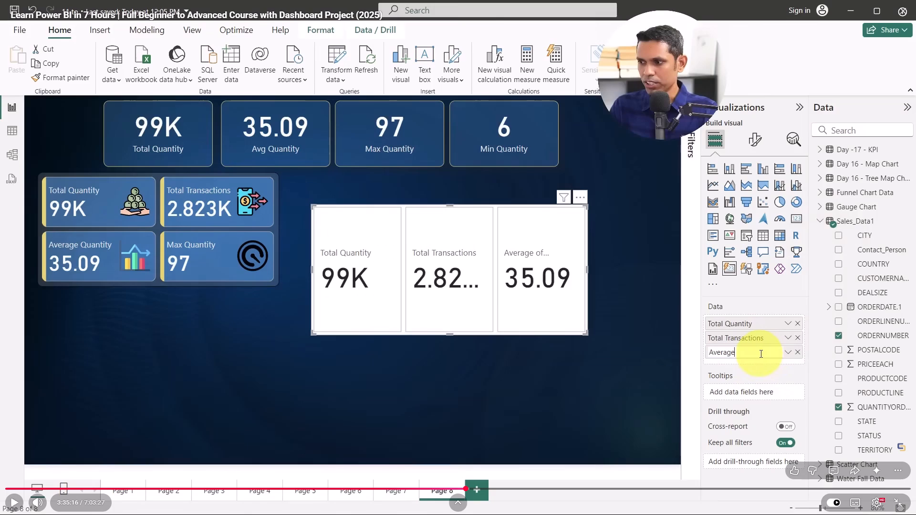
key("alt+Tab")
key("alt+Tab")
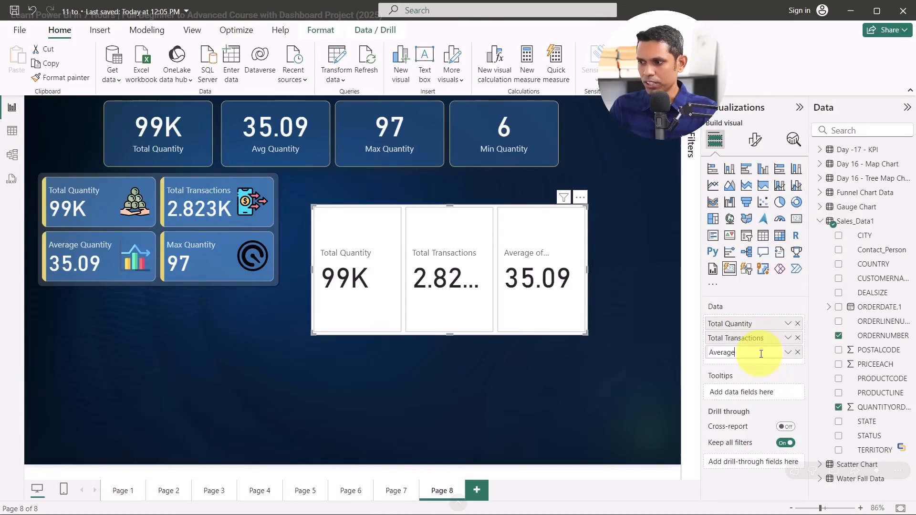
key("alt+Tab")
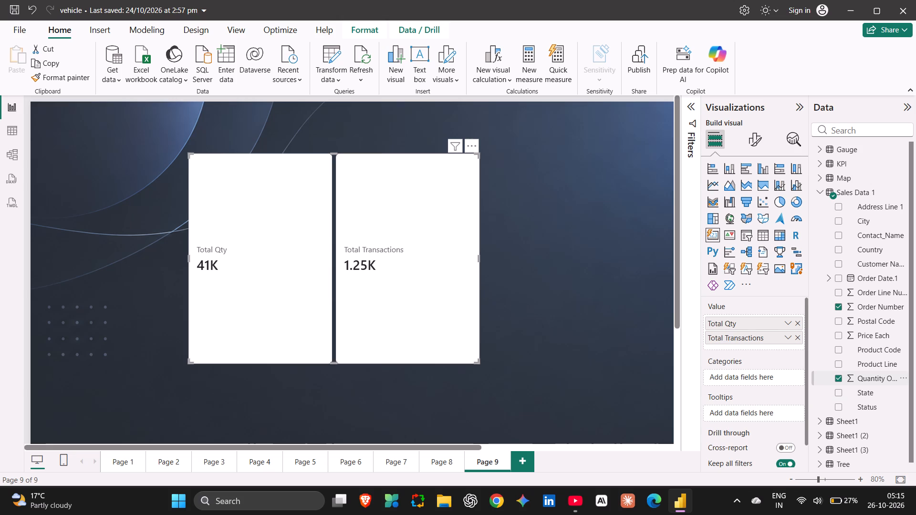
key("alt+Tab")
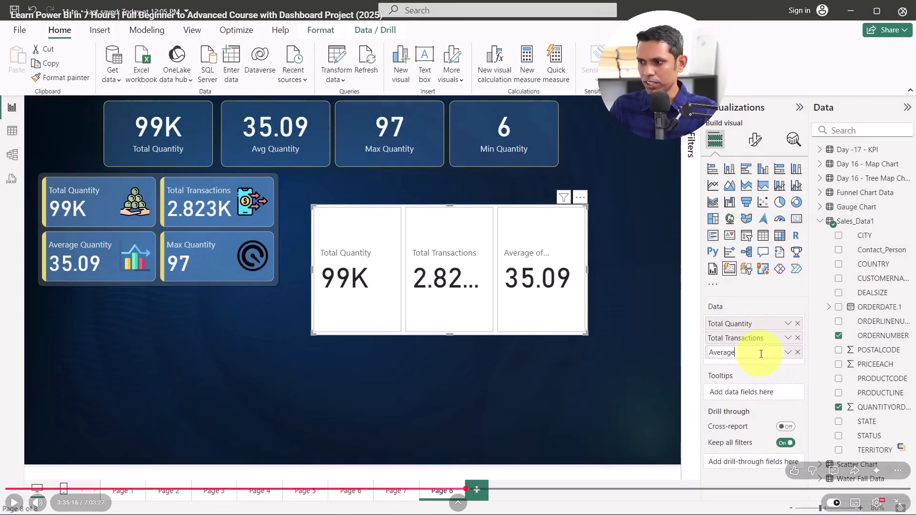
key("alt+Tab")
key("alt+Tab")
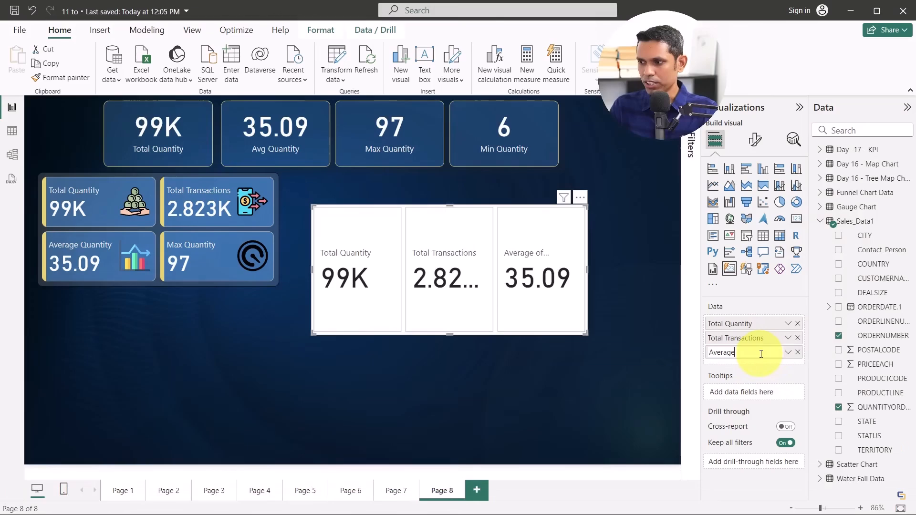
key("Left")
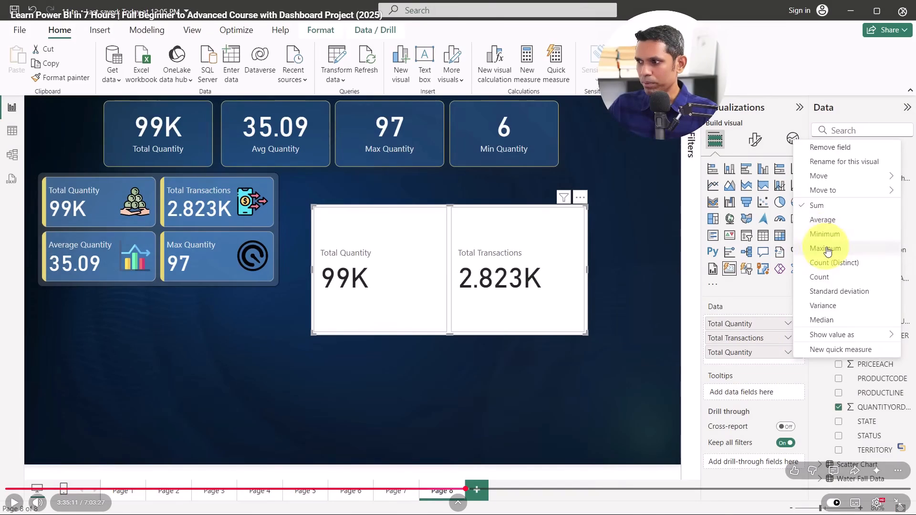
Switch to Power BI Desktop and add Quantity Ordered from Sales Data 1 as the card's third value, below Total Transactions.
key("alt+Tab")
left_click_drag(867, 381, 810, 360)
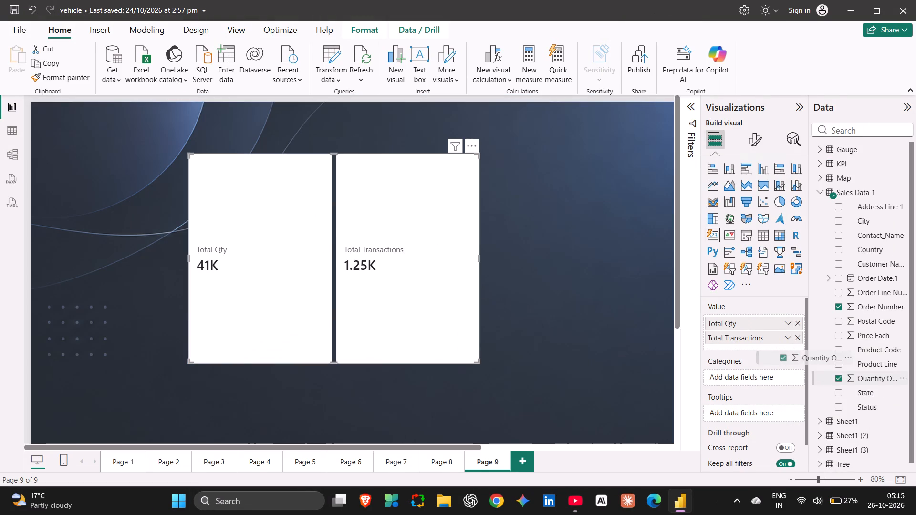
left_click_drag(810, 360, 772, 347)
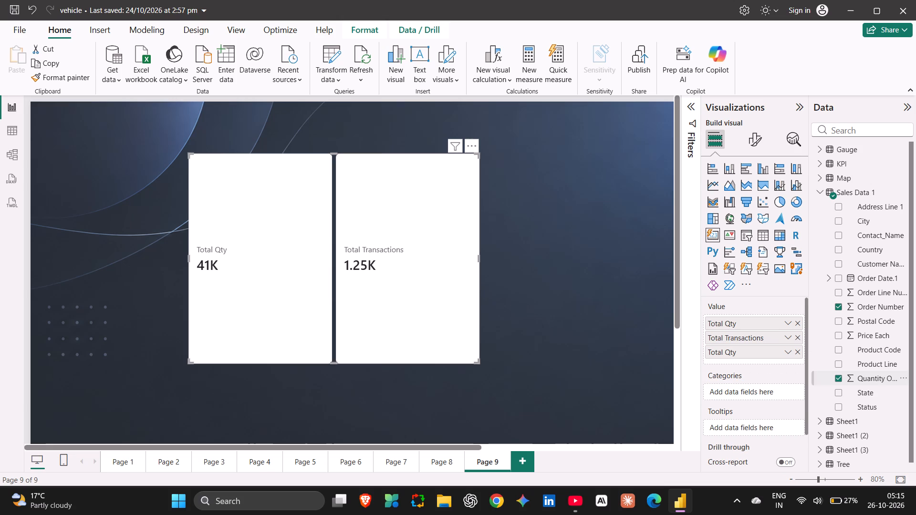
Set the aggregation of the card's third value, Quantity Ordered, to Average.
left_click(791, 353)
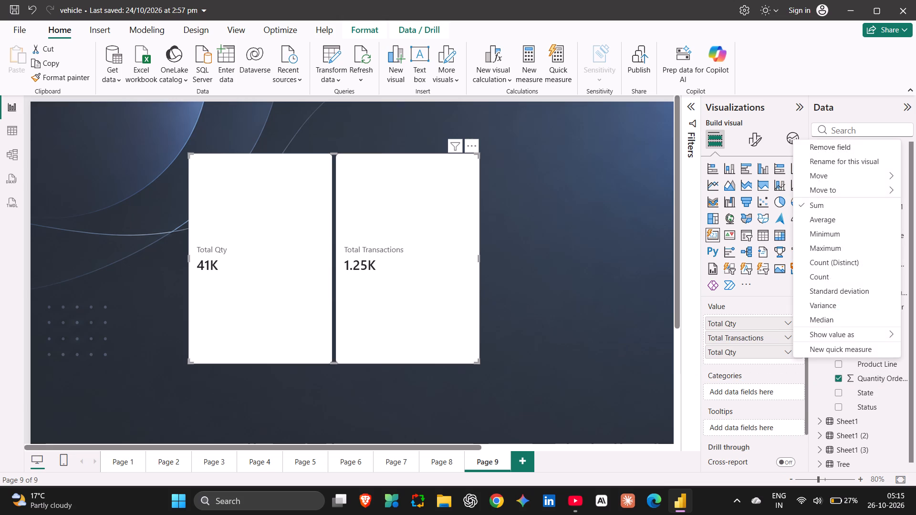
left_click(863, 212)
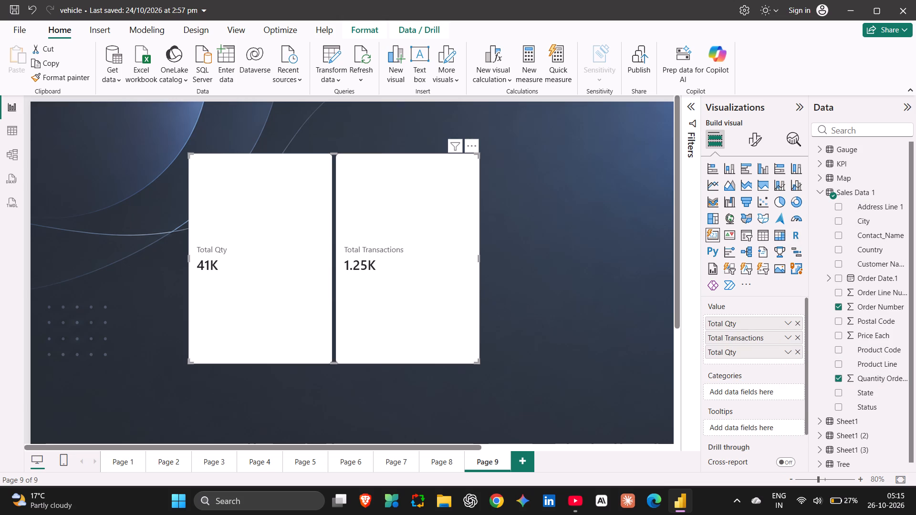
left_click(788, 351)
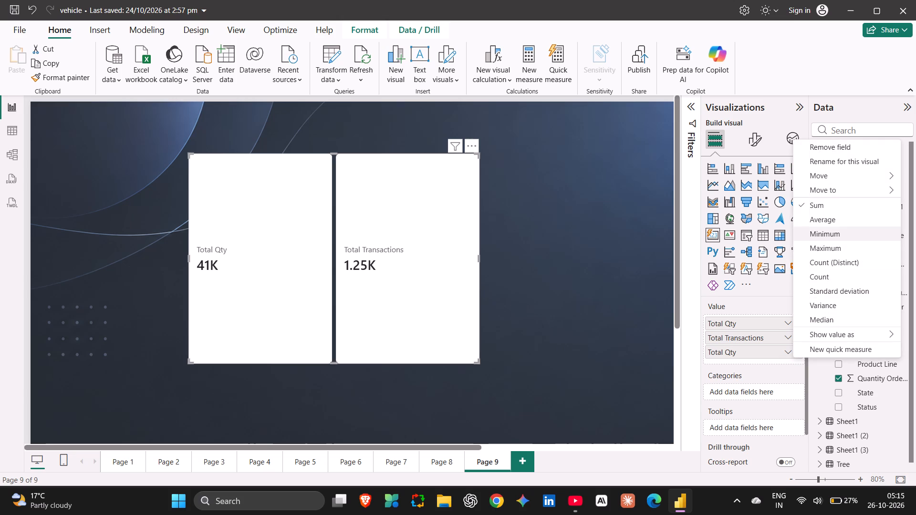
left_click(828, 220)
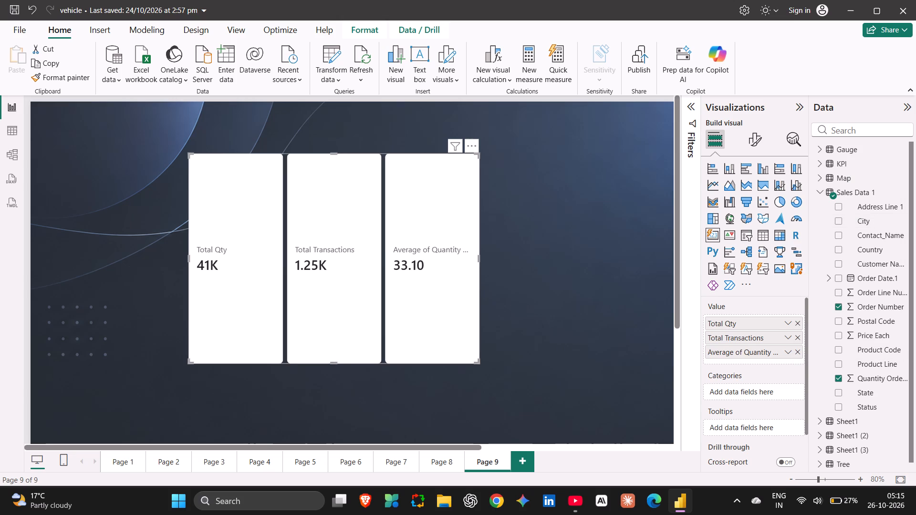
Rename the card's third value, Average of Quantity Ordered, as Avg Qty.
double_click(756, 349)
key("ctrl+a")
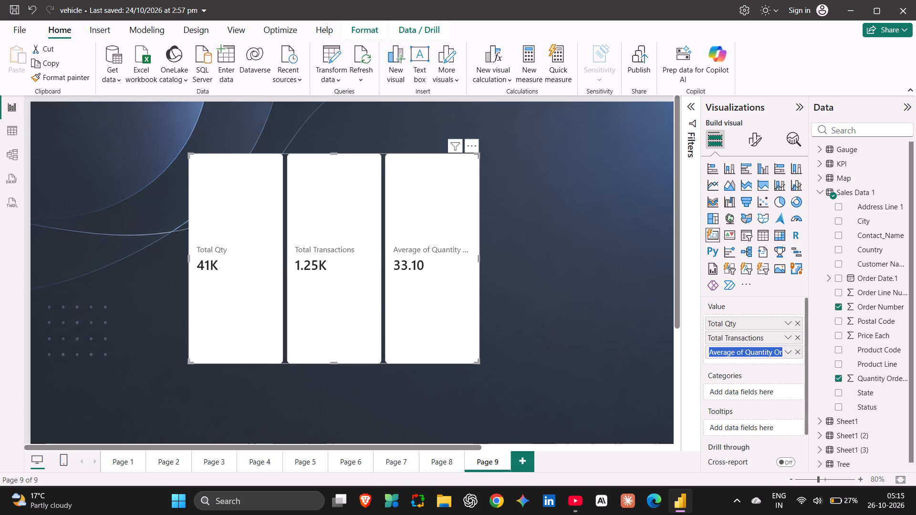
type("AVG")
key("BackSpace")
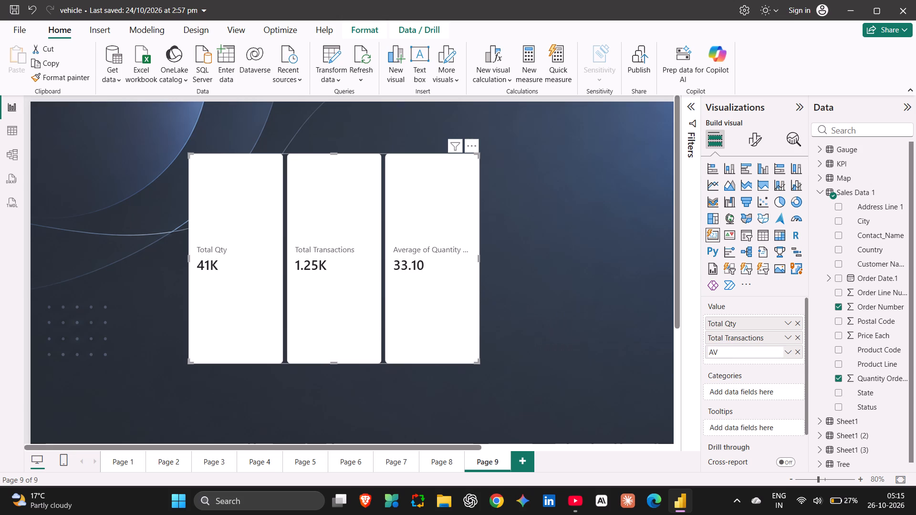
key("BackSpace")
type("vg")
key("space")
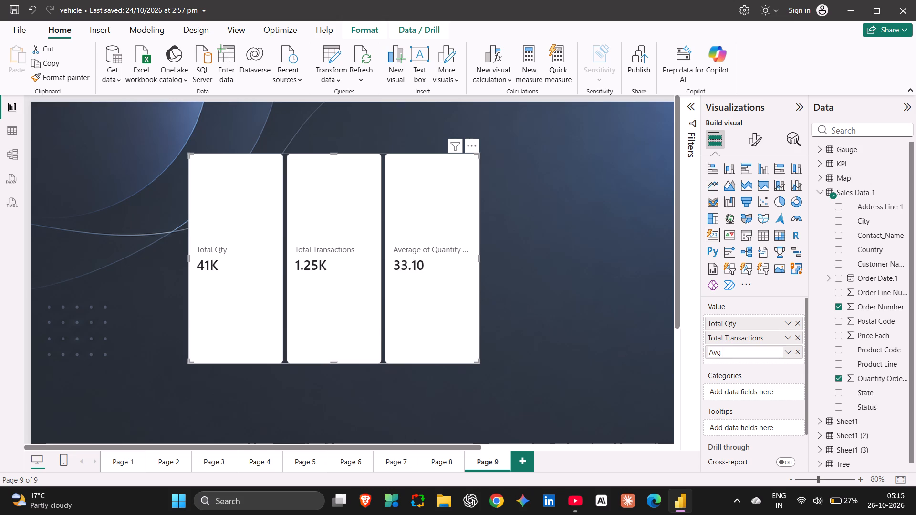
type("Qty")
key("Return")
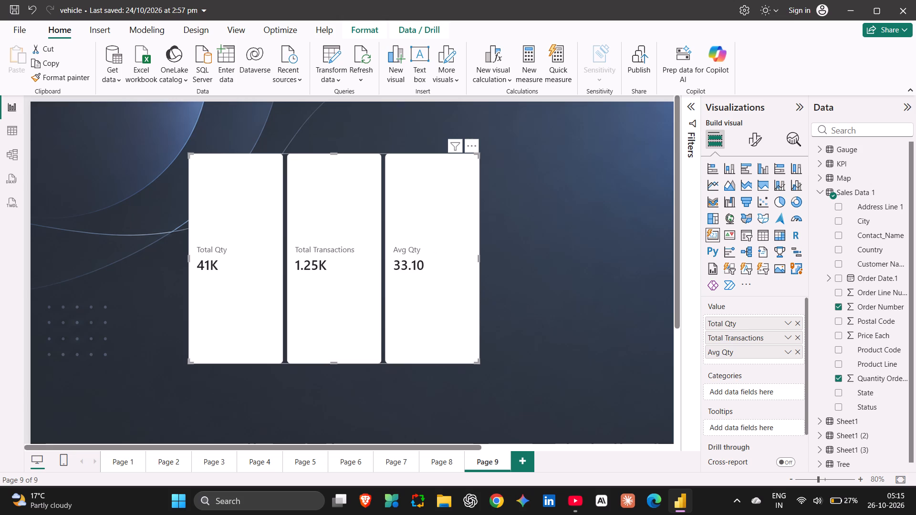
Return to the course video, watch how the instructor adds and names Max Quantity as the fourth card value, and pause it.
key("alt+Tab")
key("space")
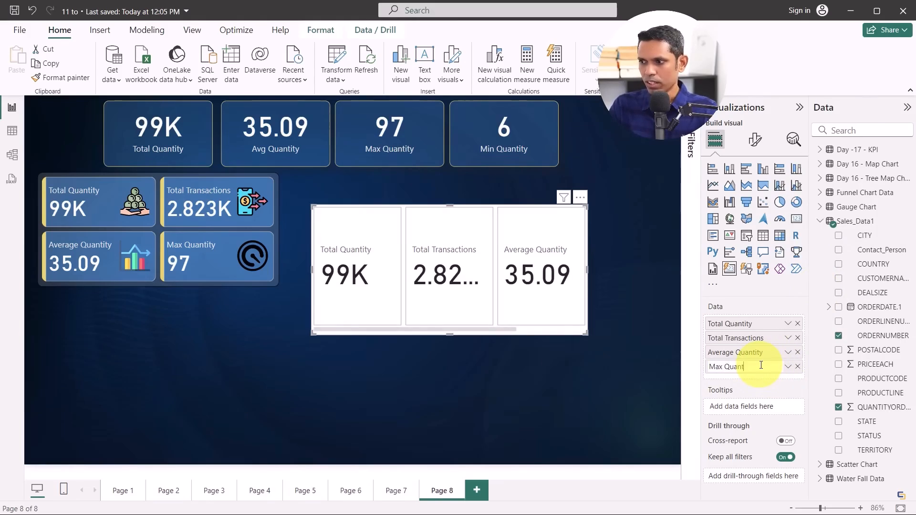
key("space")
Switch to Power BI Desktop and add Quantity Ordered from Sales Data 1 as the card's fourth value, aggregated as Maximum.
key("alt+Tab")
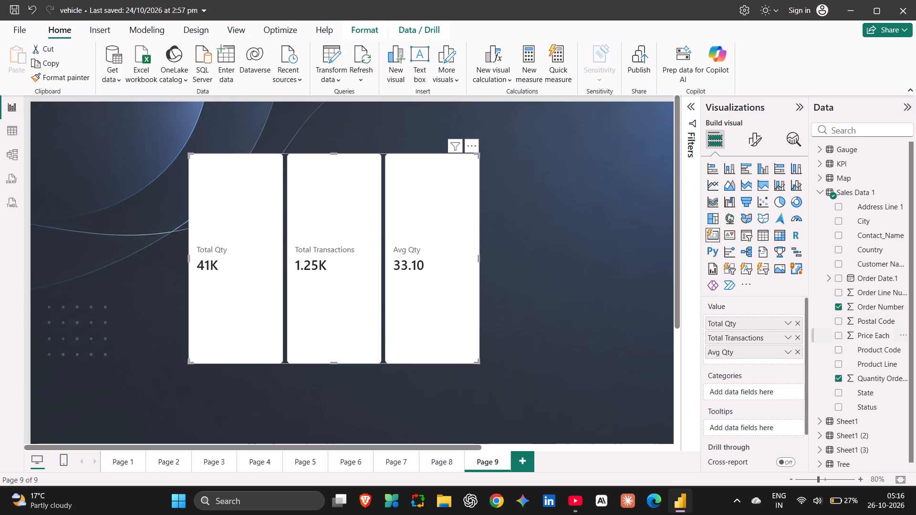
left_click_drag(874, 377, 768, 357)
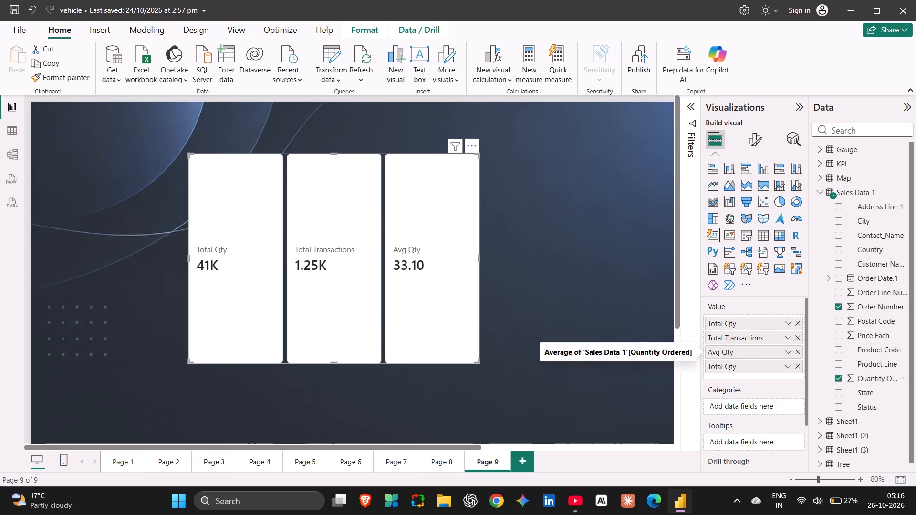
left_click(786, 368)
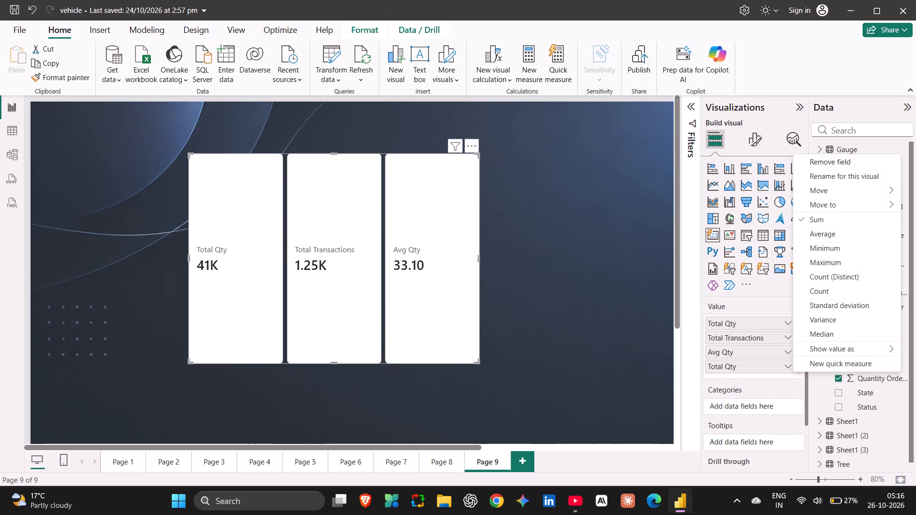
left_click(825, 262)
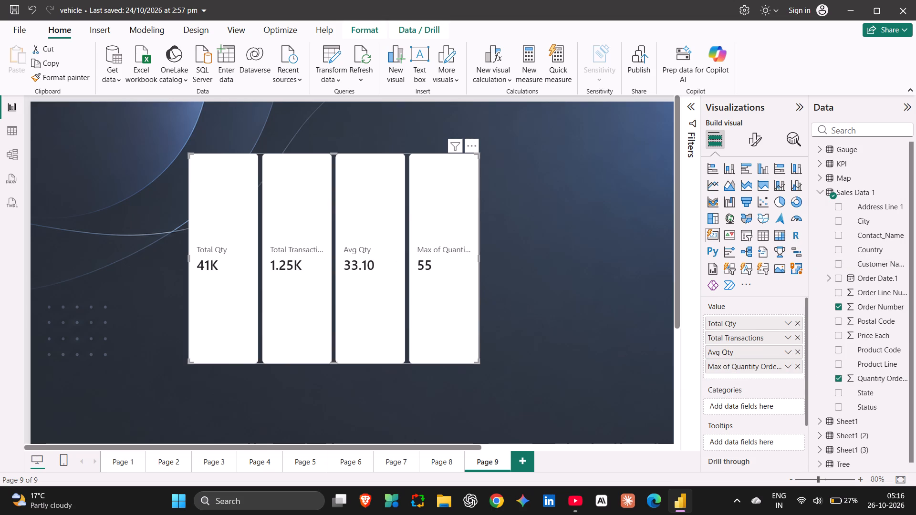
Rename the card's fourth value, Max of Quantity Ordered, as Max Qty.
double_click(750, 366)
key("ctrl+a")
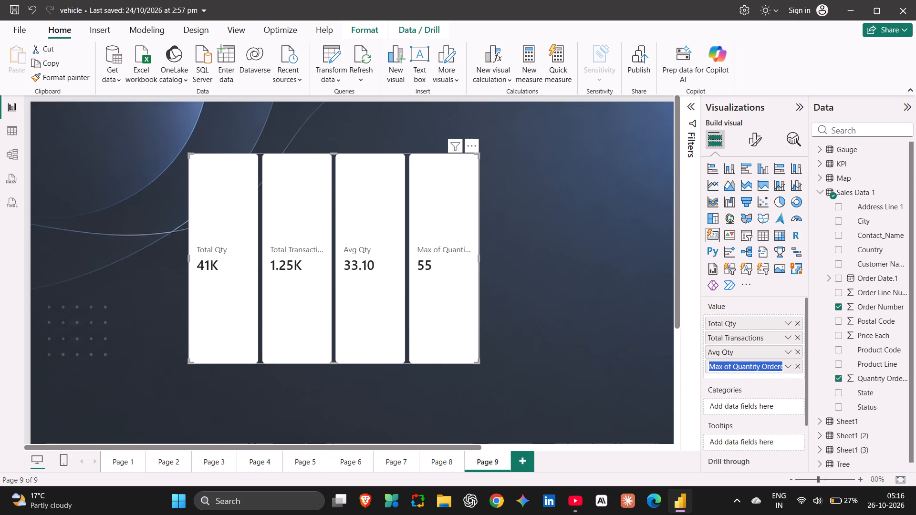
key("shift+m")
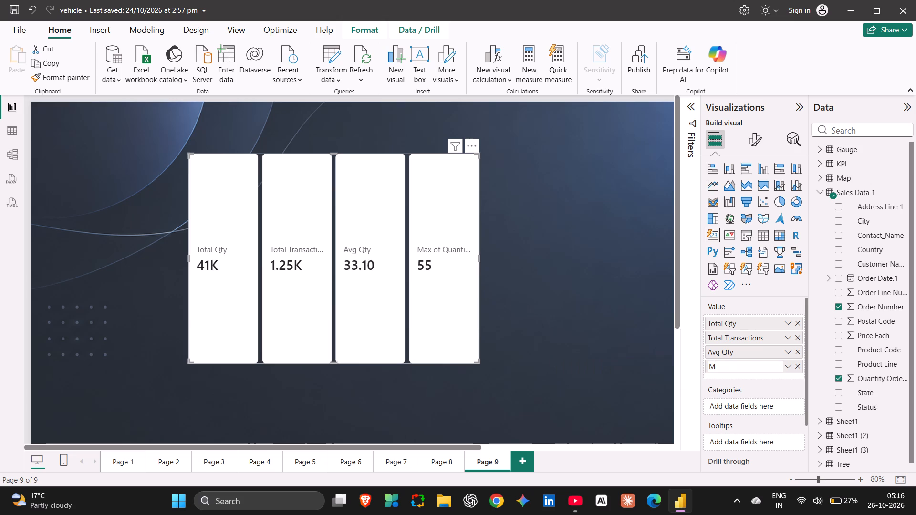
key("a")
type("x Qty")
key("Return")
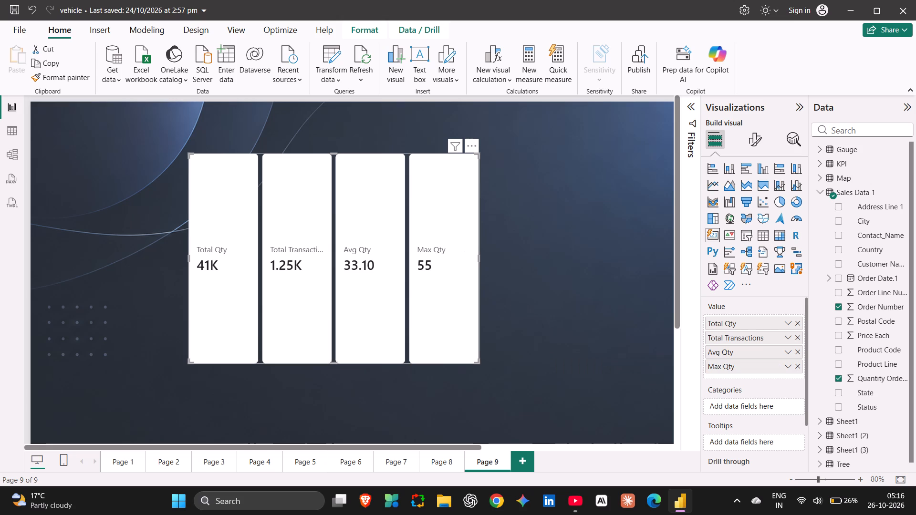
Return to the course video, watch how the instructor continues with the four-value card after naming Max Quantity, and pause it.
key("alt+Tab")
key("space")
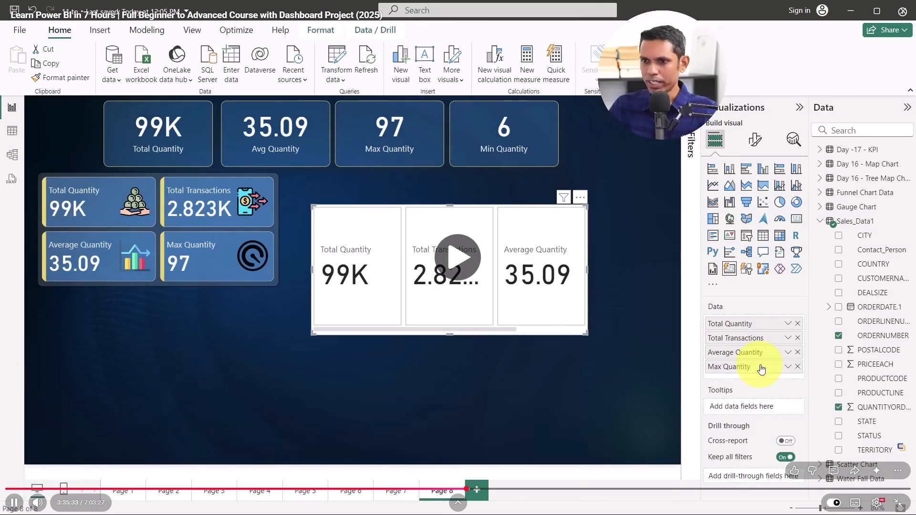
key("space")
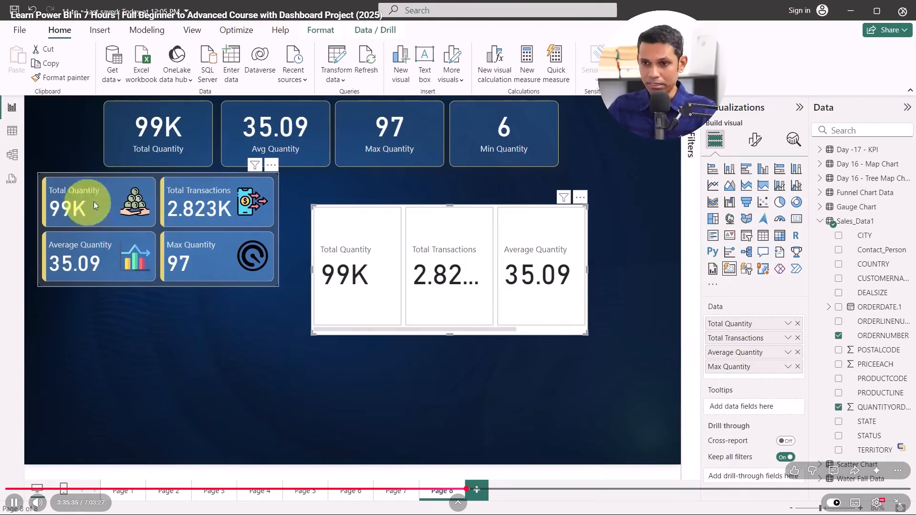
key("space")
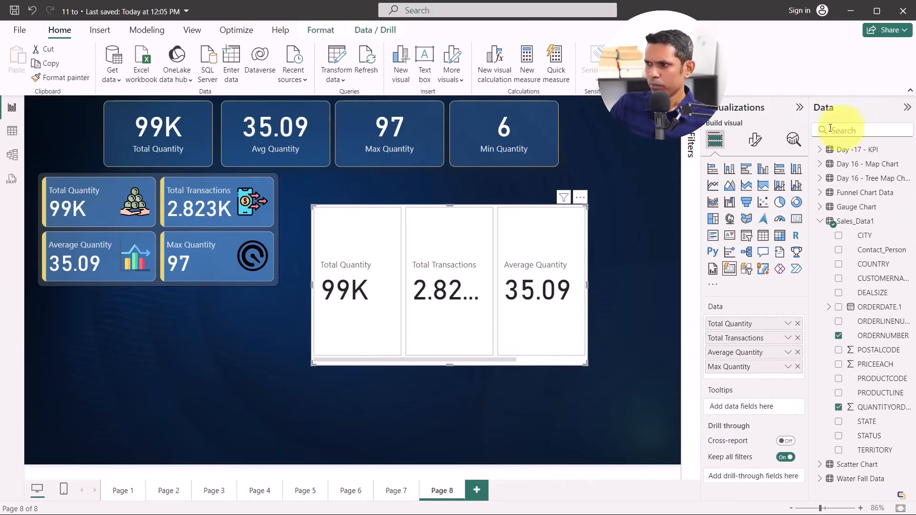
key("space")
Switch to Power BI Desktop and open the format settings of the four-value card.
key("alt+Tab")
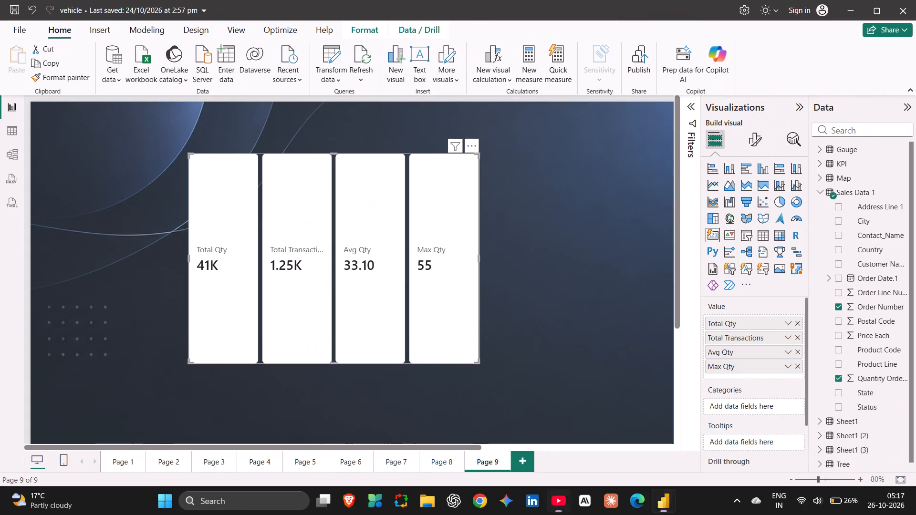
left_click(754, 143)
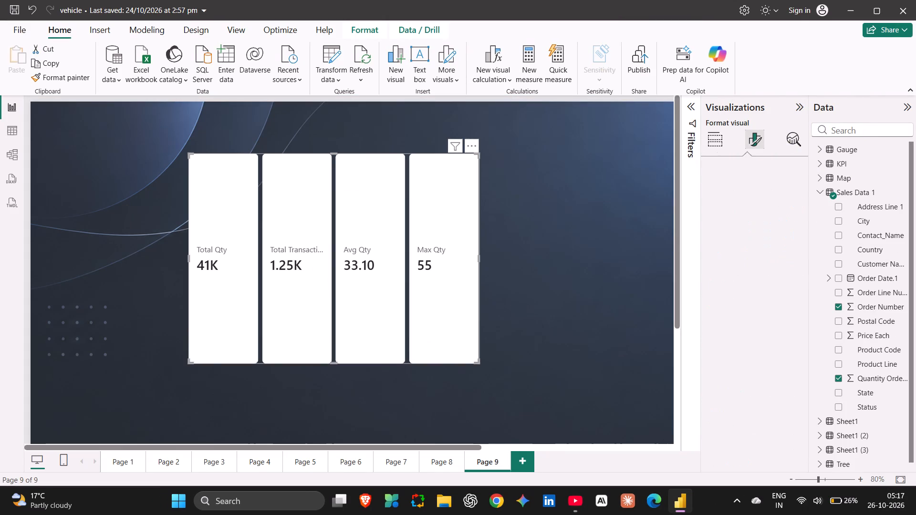
Return to the course video, compare its card format settings with Power BI Desktop's, and watch the instructor open the Layout options before pausing.
key("alt+Tab")
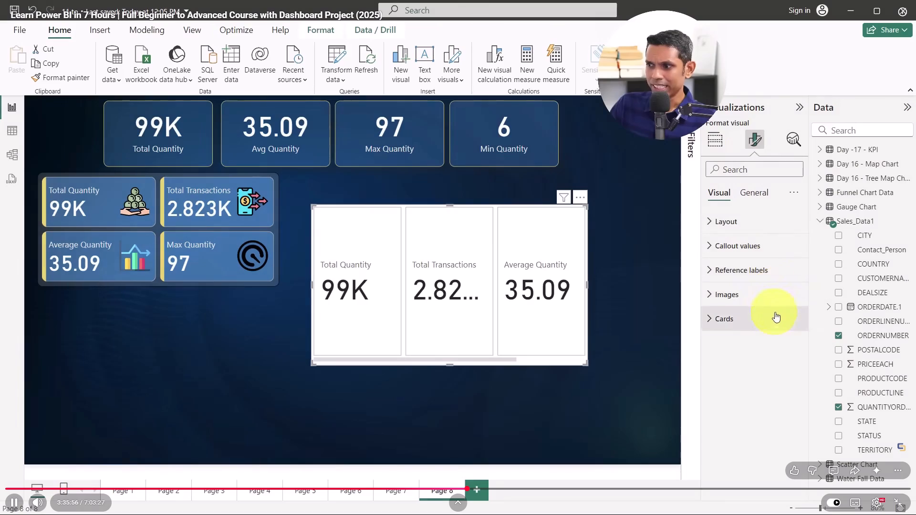
key("space")
key("alt+Tab")
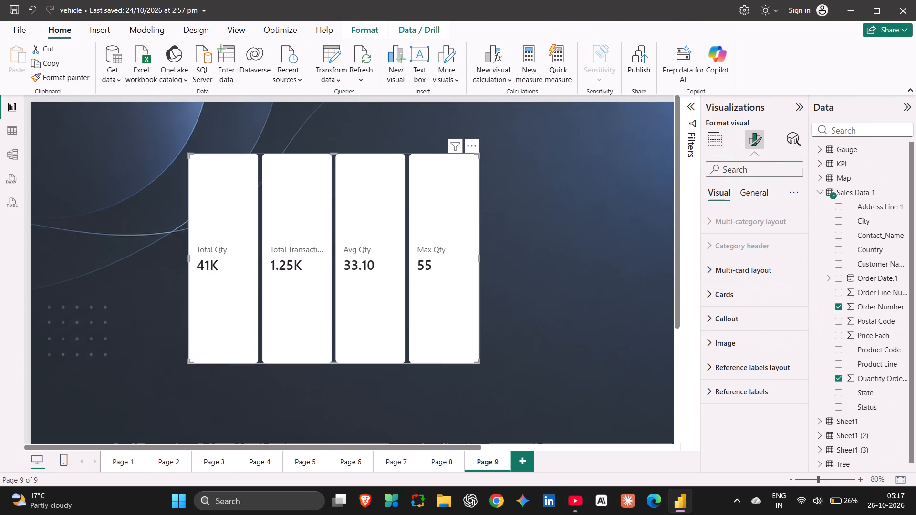
key("alt+Tab")
key("space")
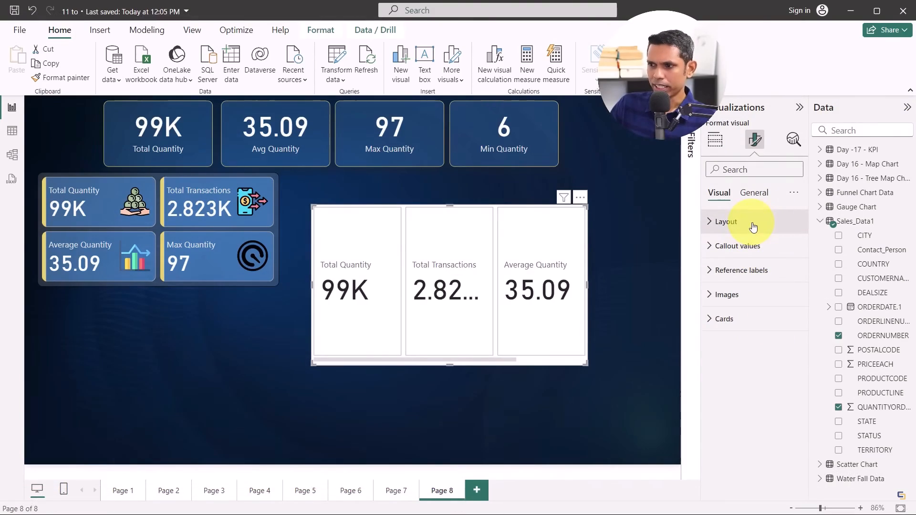
key("space")
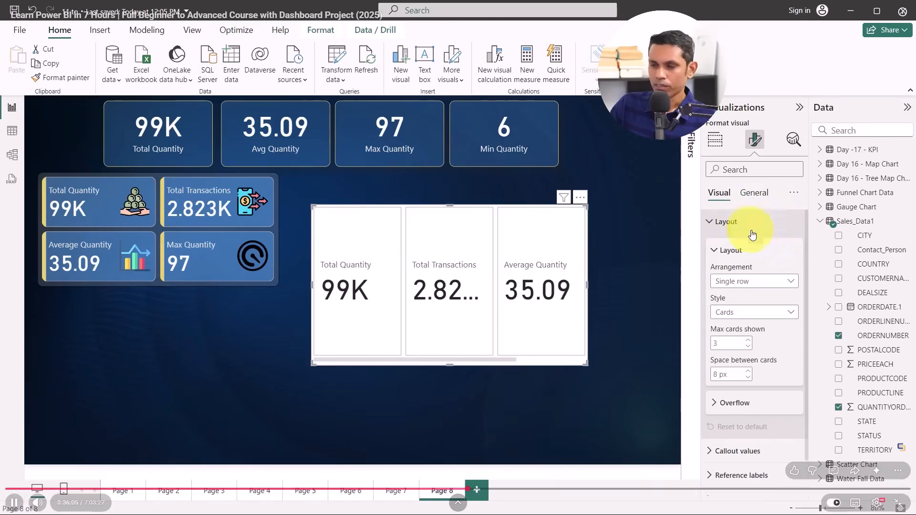
Switch to Power BI Desktop and expand the card's Multi-card layout settings.
key("alt+Tab")
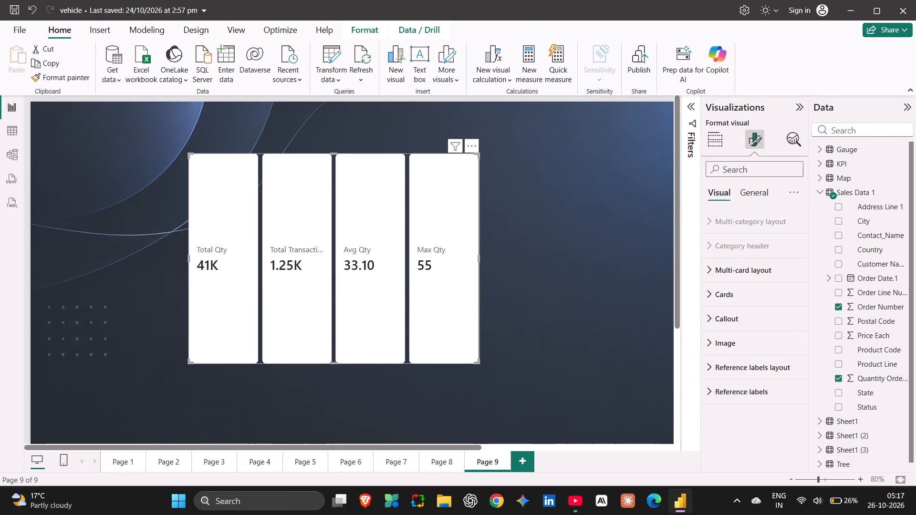
left_click(708, 268)
Return to the course video, watch how the instructor changes the card layout's arrangement to Single column, and pause it.
key("alt+Tab")
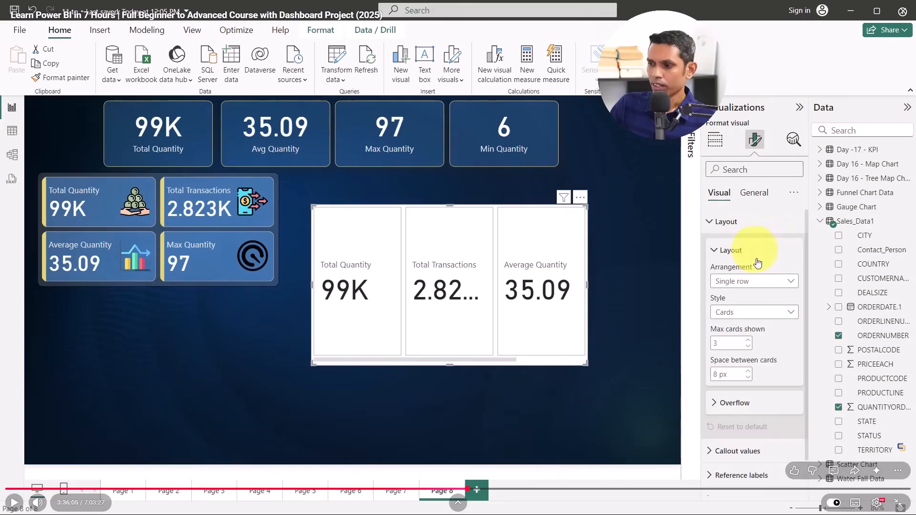
key("space")
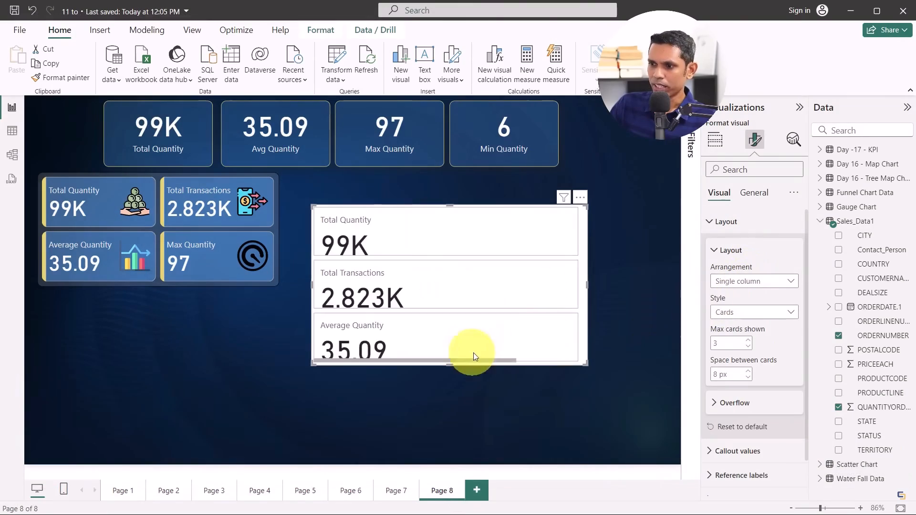
key("space")
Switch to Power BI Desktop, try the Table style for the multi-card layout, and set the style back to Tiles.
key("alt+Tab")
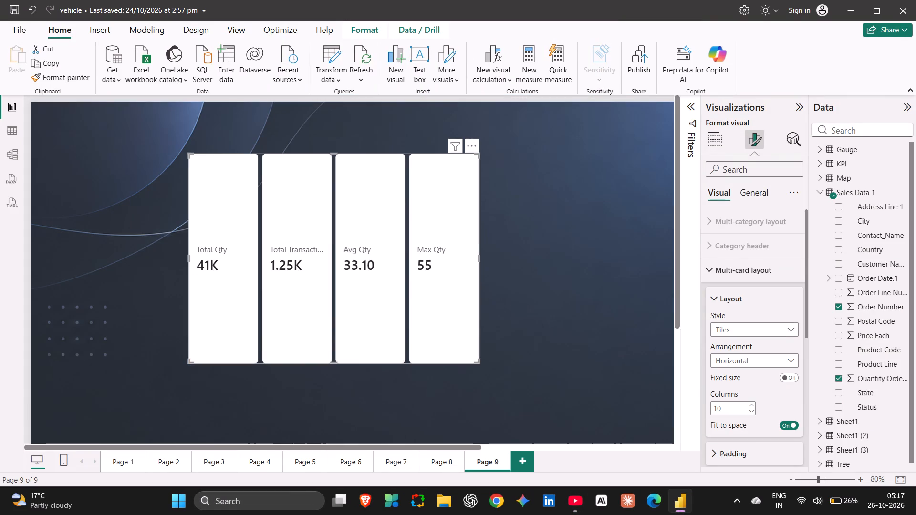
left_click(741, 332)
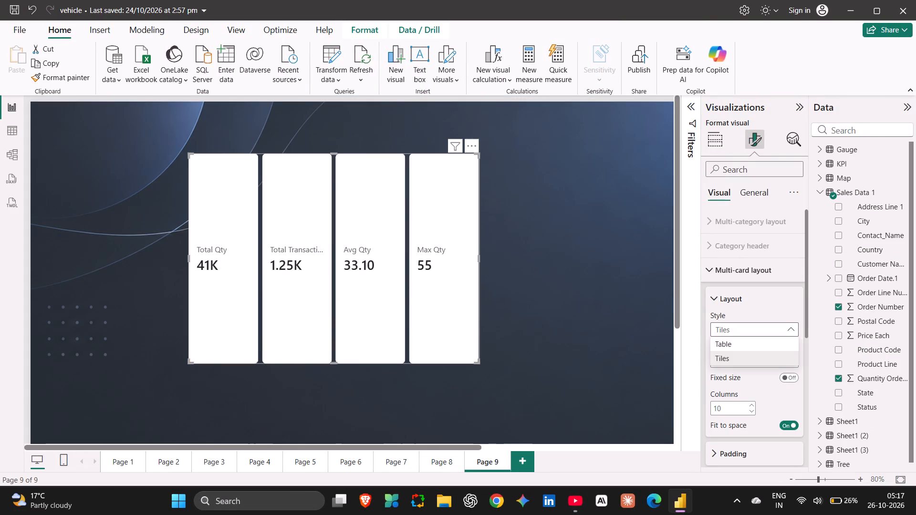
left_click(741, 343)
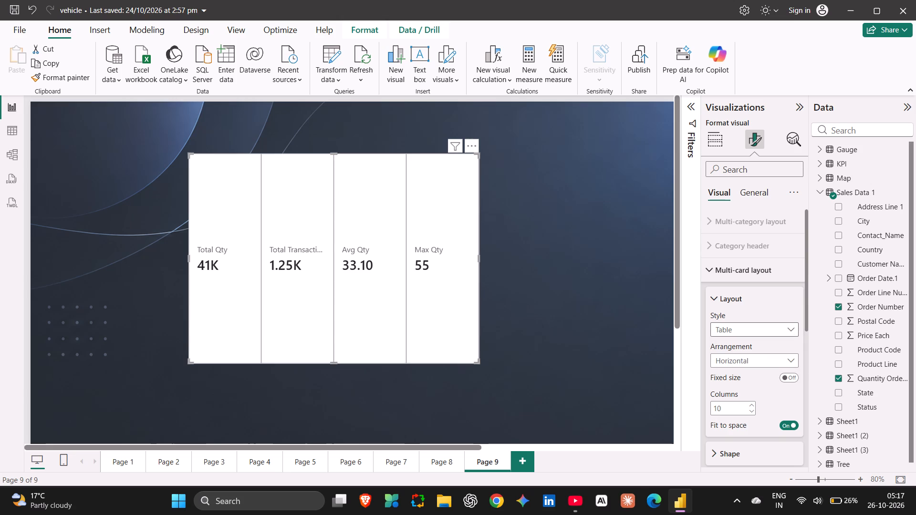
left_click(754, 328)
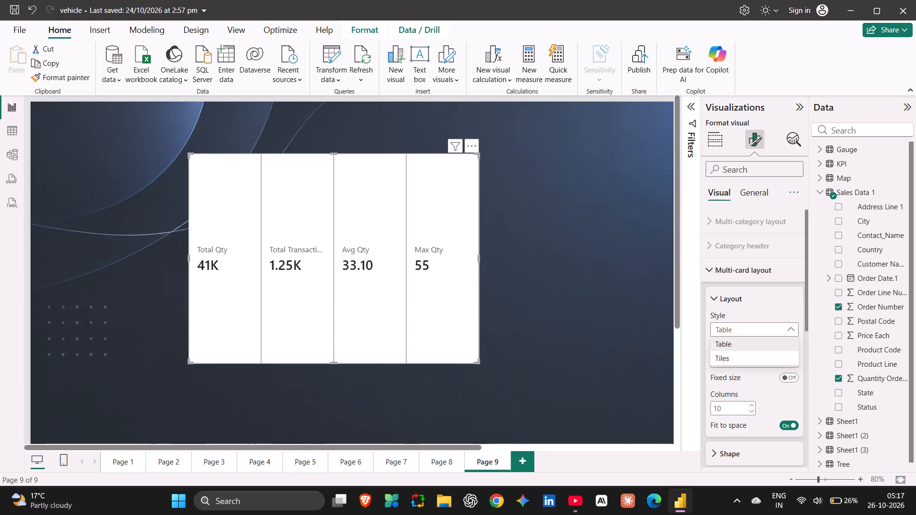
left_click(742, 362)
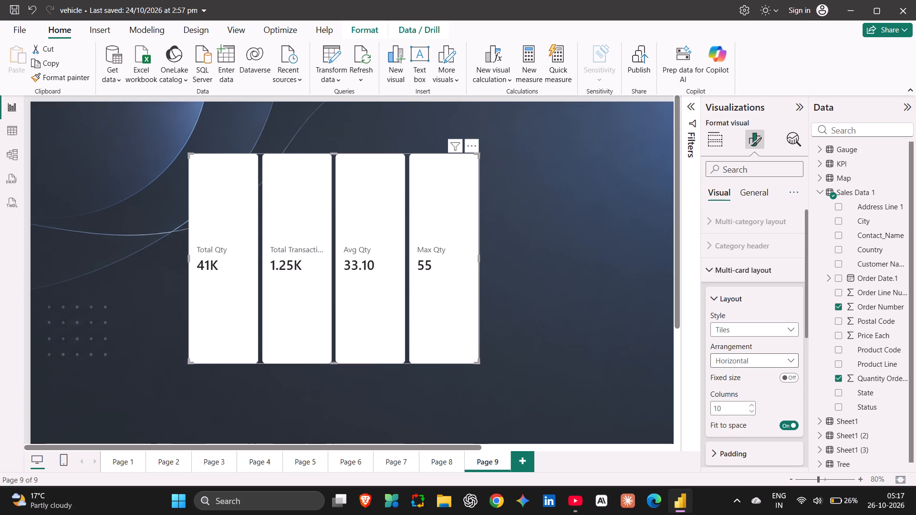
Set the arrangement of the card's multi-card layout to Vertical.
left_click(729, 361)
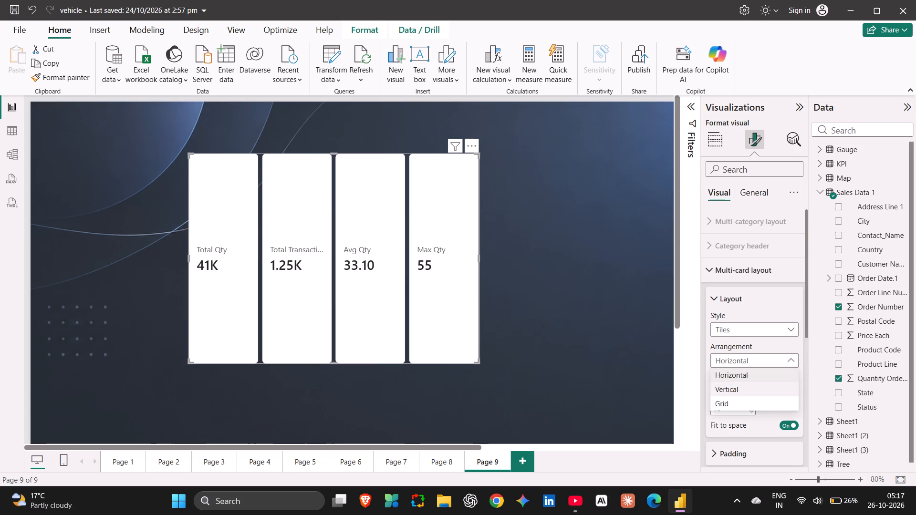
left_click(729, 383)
Return to the course video, watch the instructor change the card layout from Single column to a two-by-two Grid, and pause it.
key("alt+Tab")
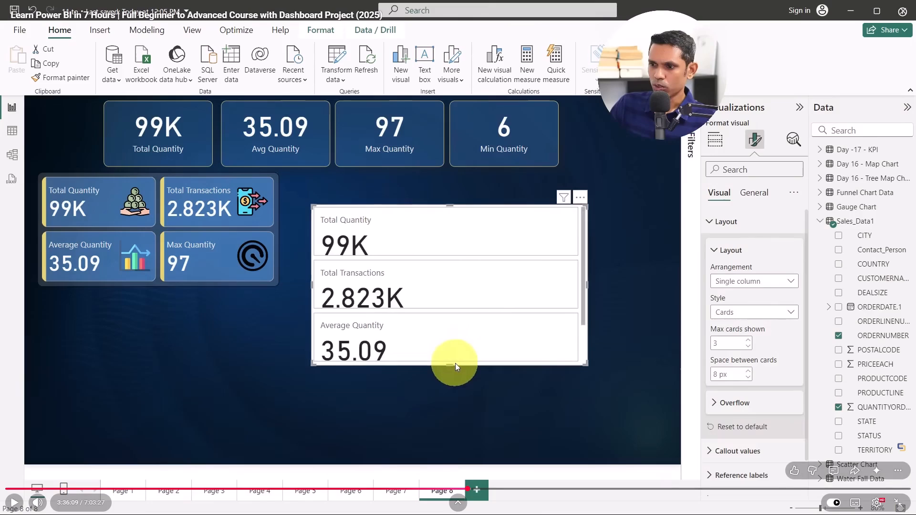
key("space")
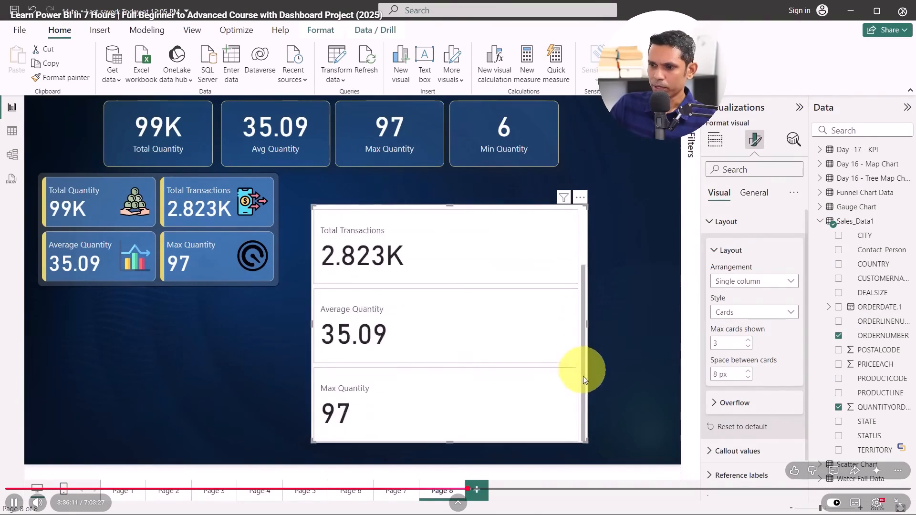
key("alt+Tab")
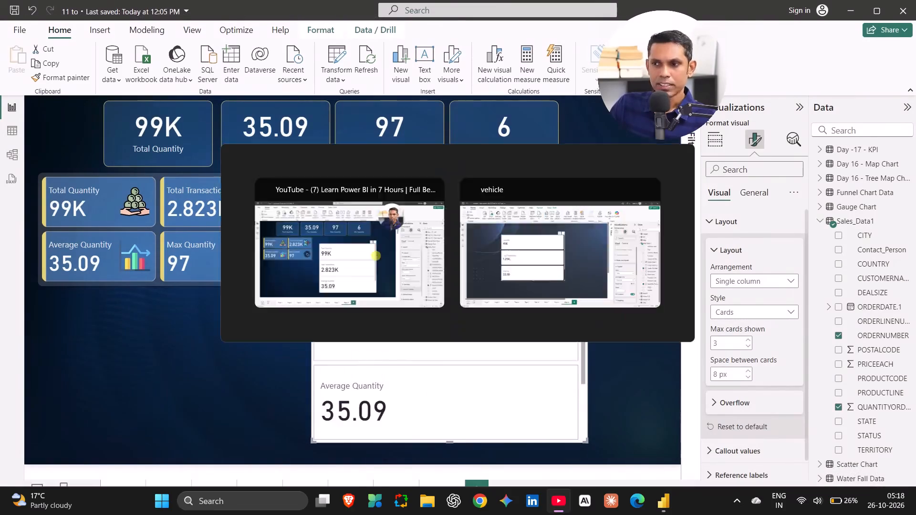
key("alt+Tab")
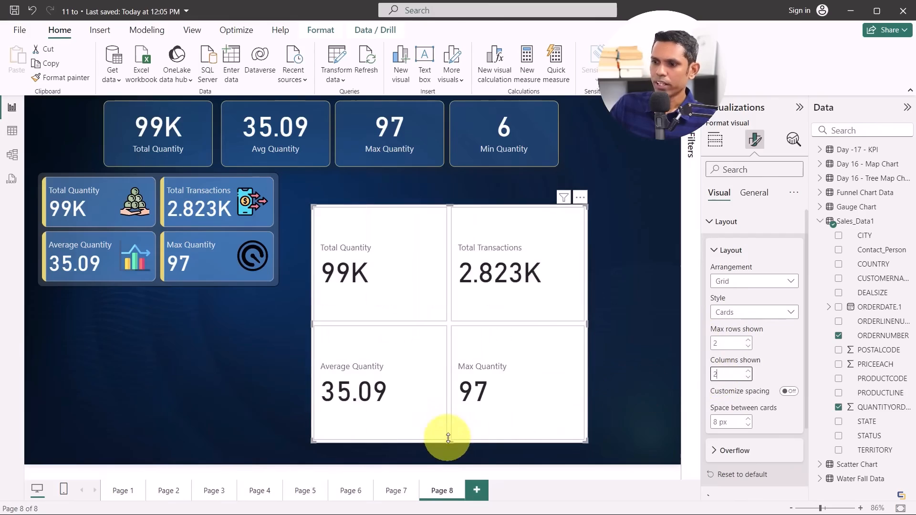
key("space")
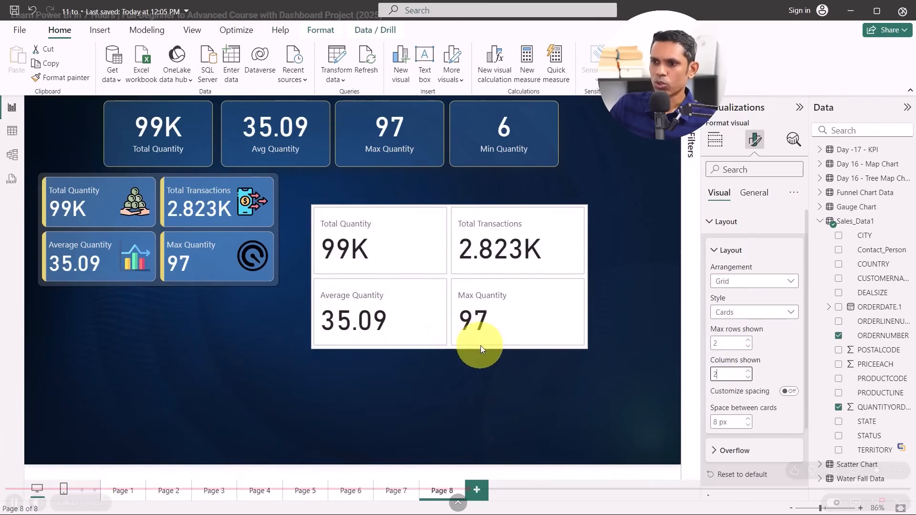
Switch to Power BI Desktop and set the card's multi-card layout to the Grid arrangement with the Table style.
key("alt+Tab")
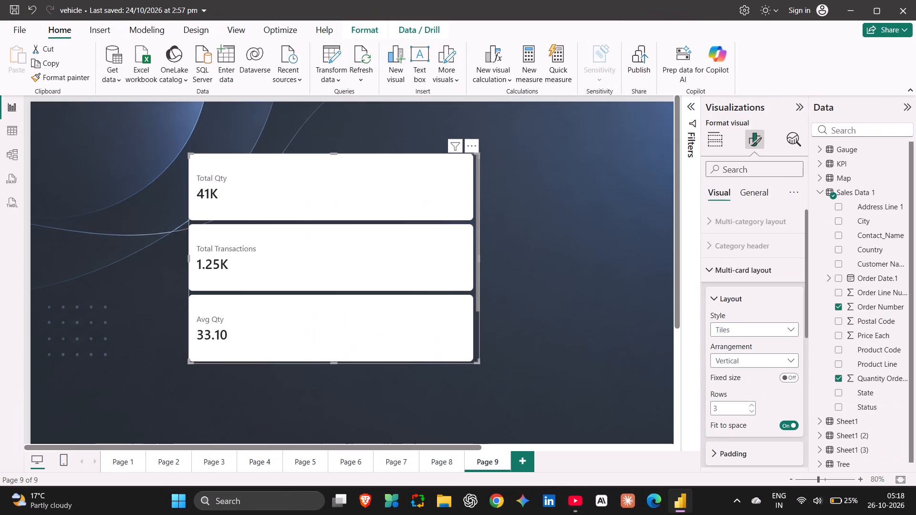
left_click(757, 360)
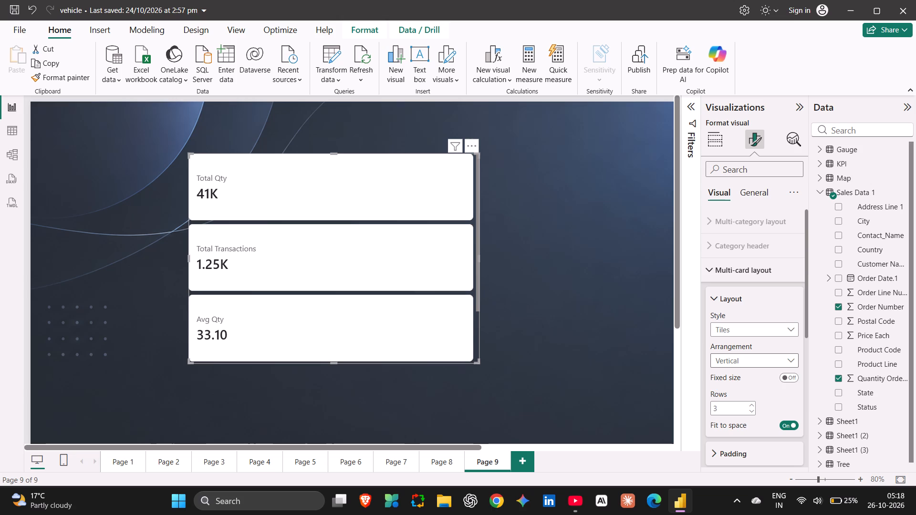
left_click(748, 399)
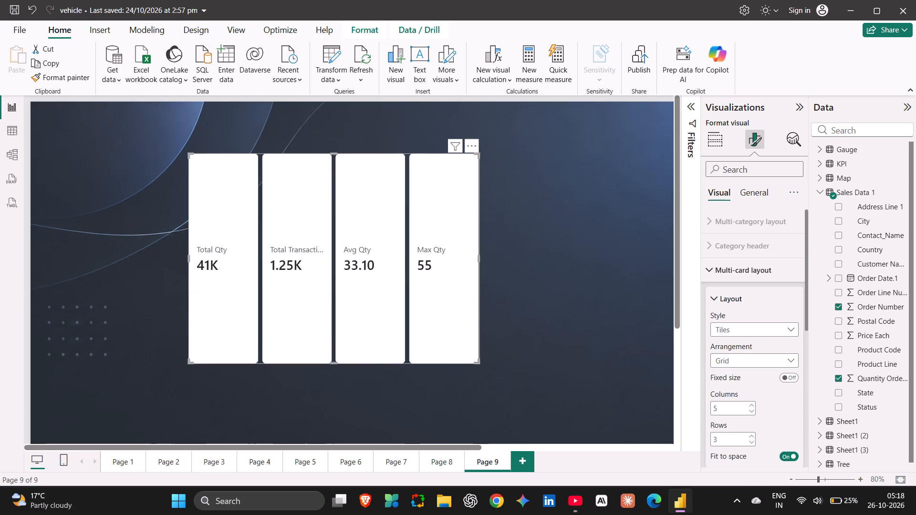
left_click(771, 329)
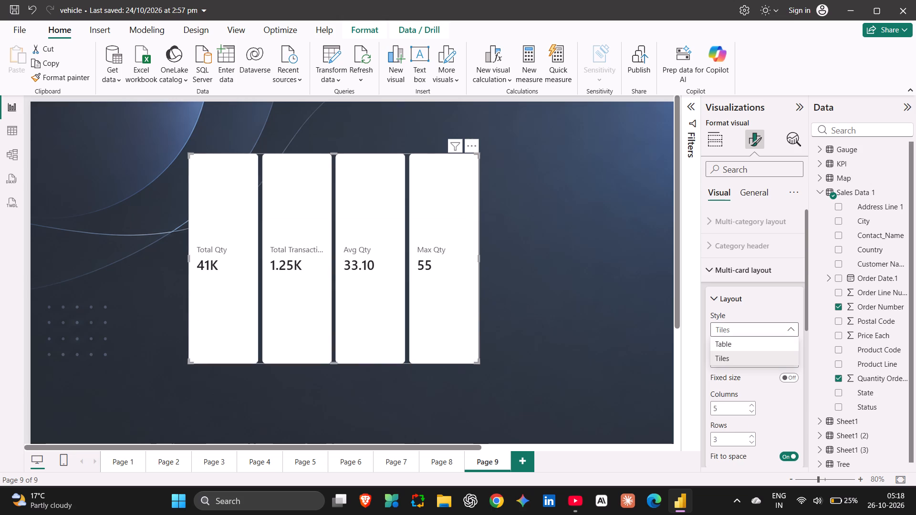
left_click(762, 345)
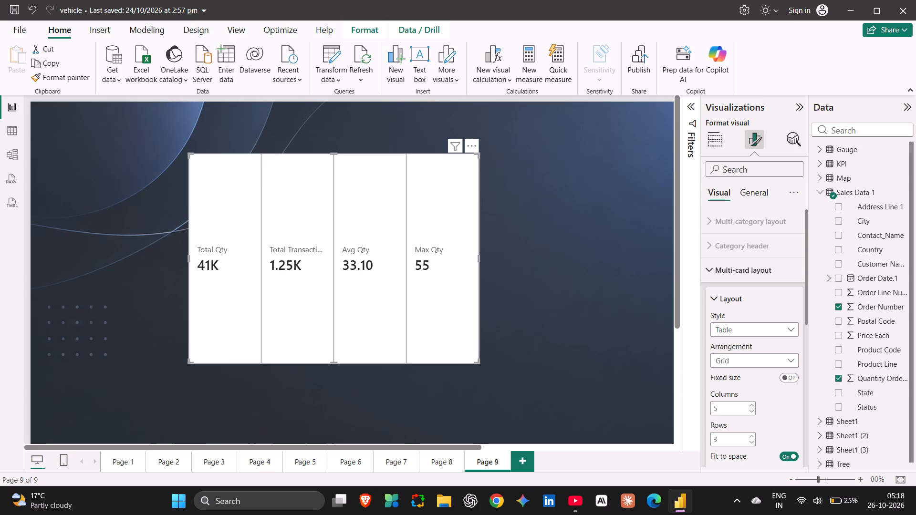
Shorten the card visual to a little over half its height, keeping its top edge and width.
left_click_drag(334, 362, 361, 229)
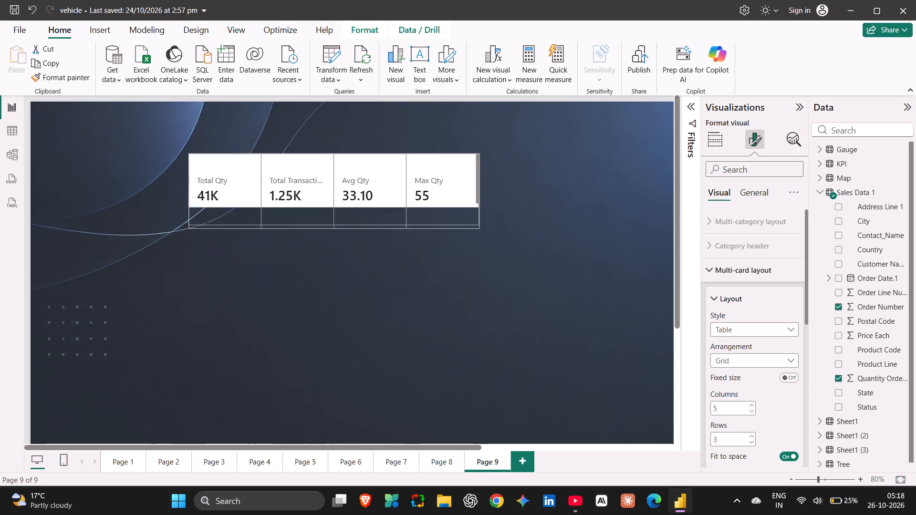
left_click_drag(361, 229, 357, 270)
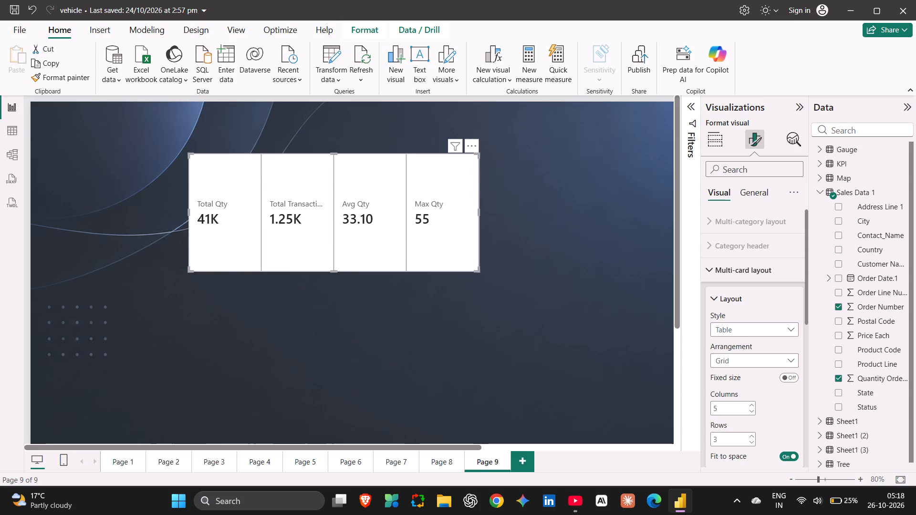
Set the card's grid layout to 2 columns and 2 rows.
scroll(741, 383, "down", 1)
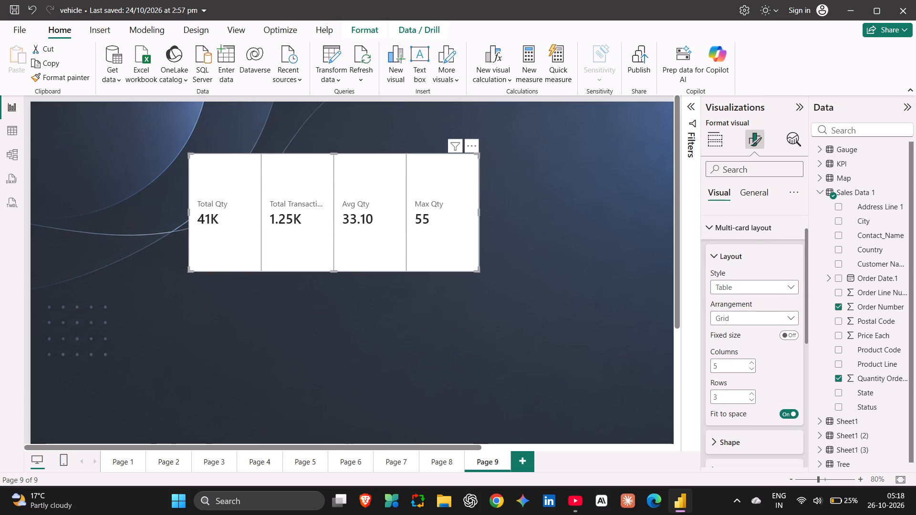
triple_click(752, 361)
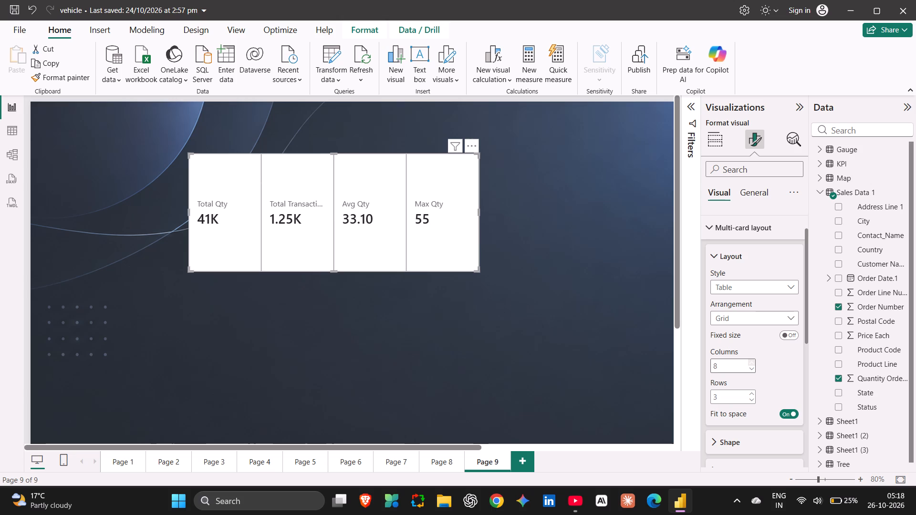
triple_click(752, 369)
left_click(752, 369)
left_click(752, 369)
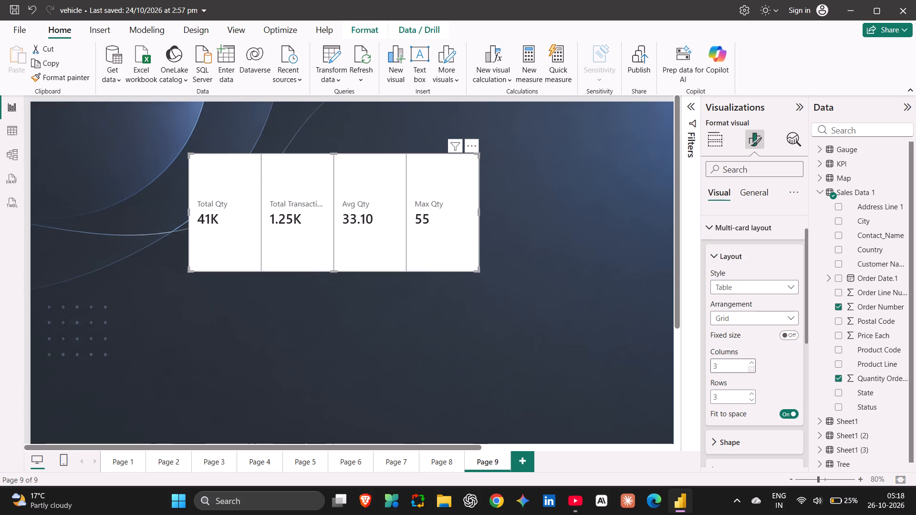
left_click(752, 369)
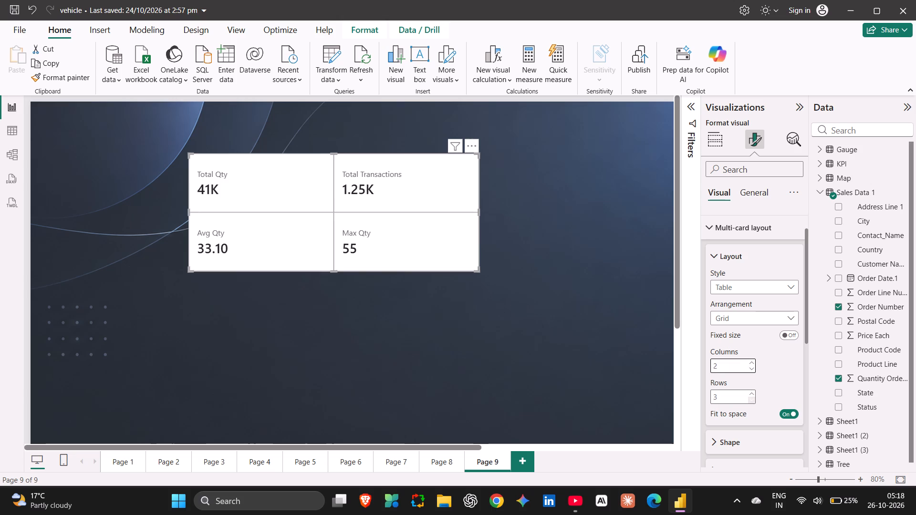
left_click(749, 397)
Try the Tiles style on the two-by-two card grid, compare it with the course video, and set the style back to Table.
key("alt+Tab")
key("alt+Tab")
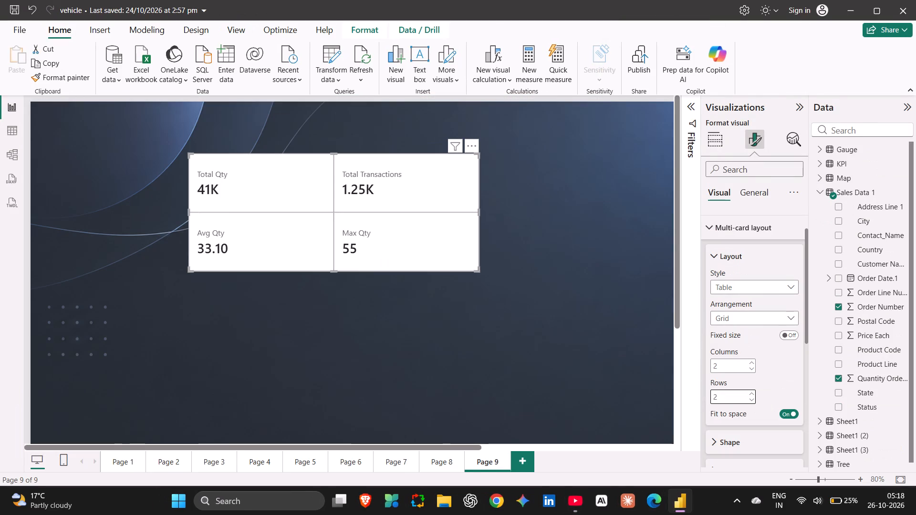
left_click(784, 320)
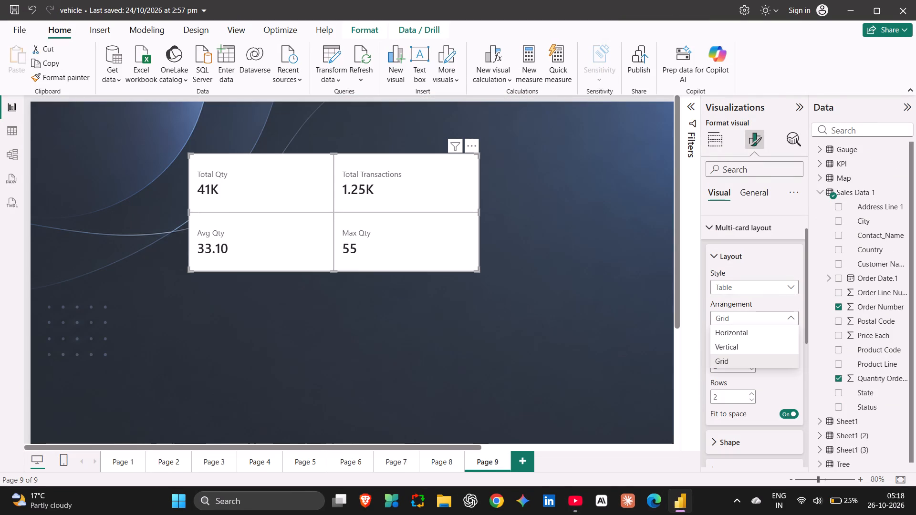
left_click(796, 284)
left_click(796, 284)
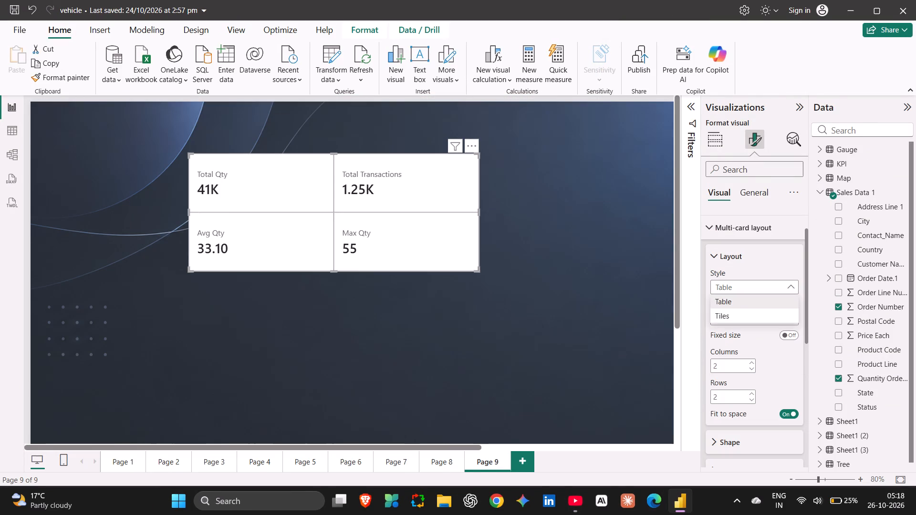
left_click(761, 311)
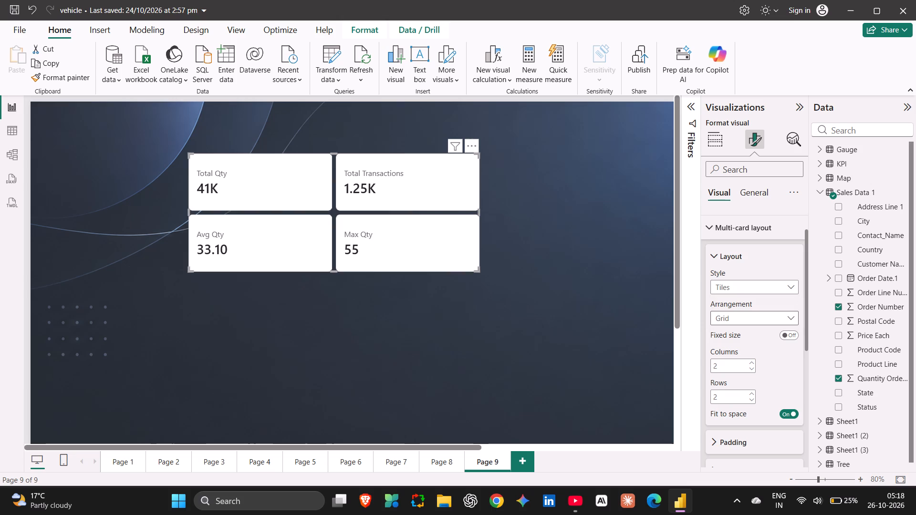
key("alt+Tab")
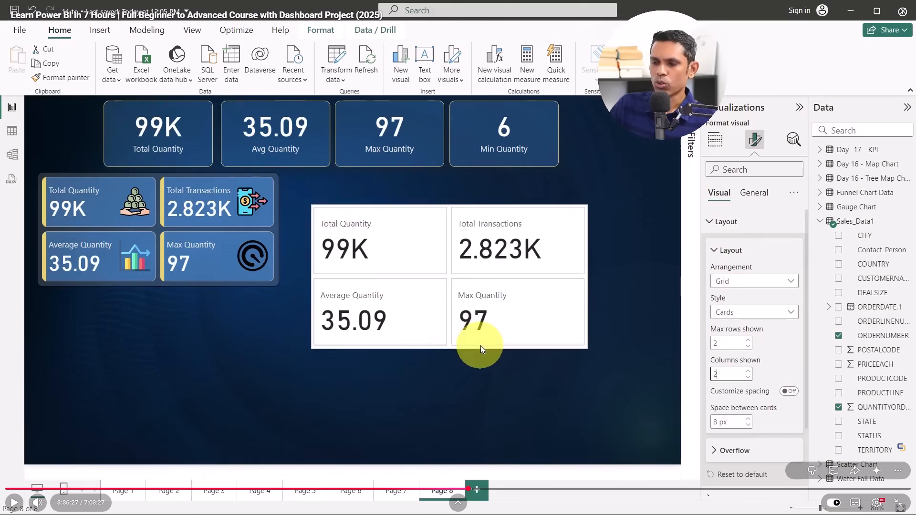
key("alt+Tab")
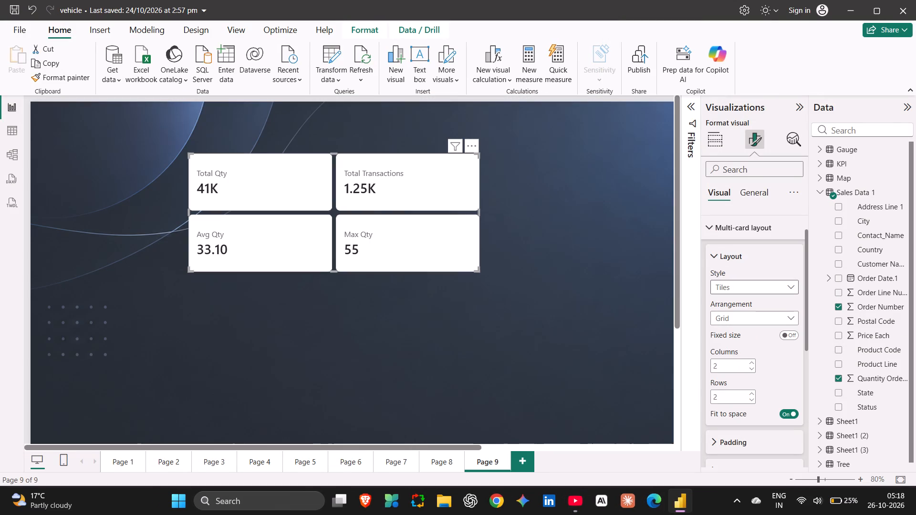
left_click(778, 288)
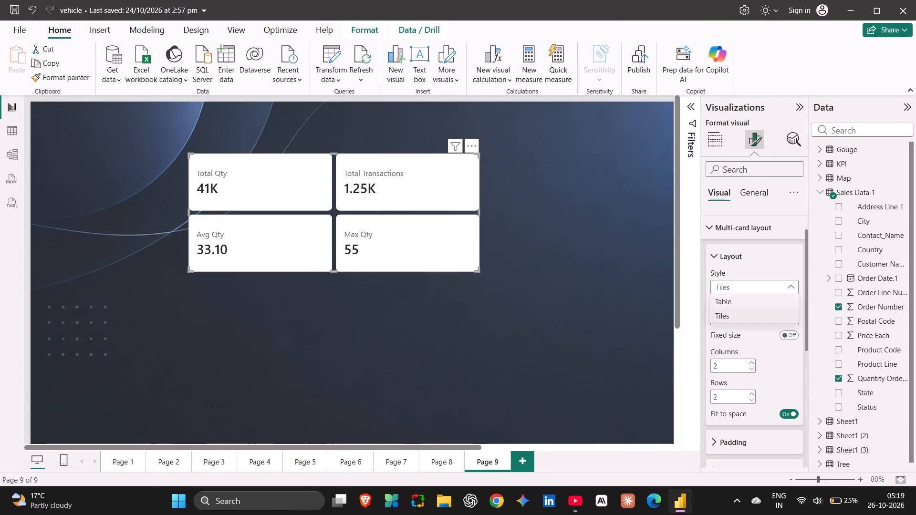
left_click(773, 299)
Return to the course video, play a short stretch of the grid layout explanation, and pause it.
key("alt+Tab")
key("space")
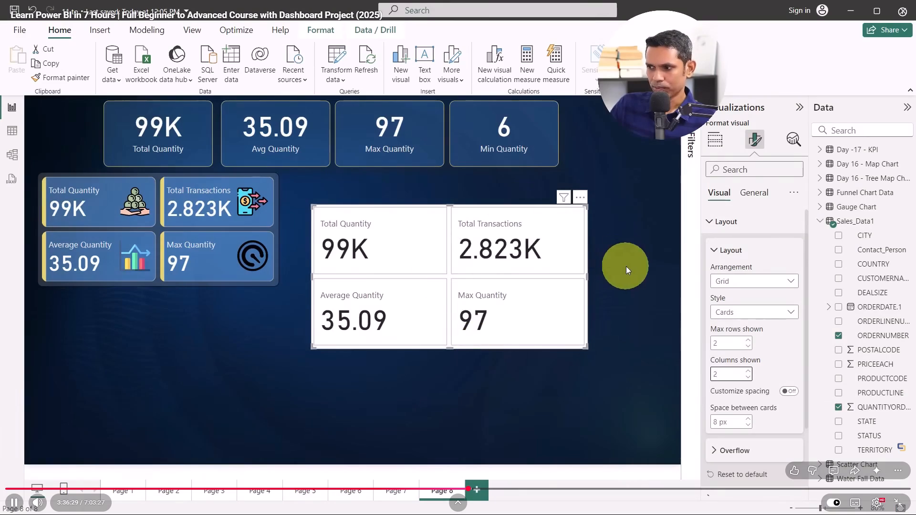
key("space")
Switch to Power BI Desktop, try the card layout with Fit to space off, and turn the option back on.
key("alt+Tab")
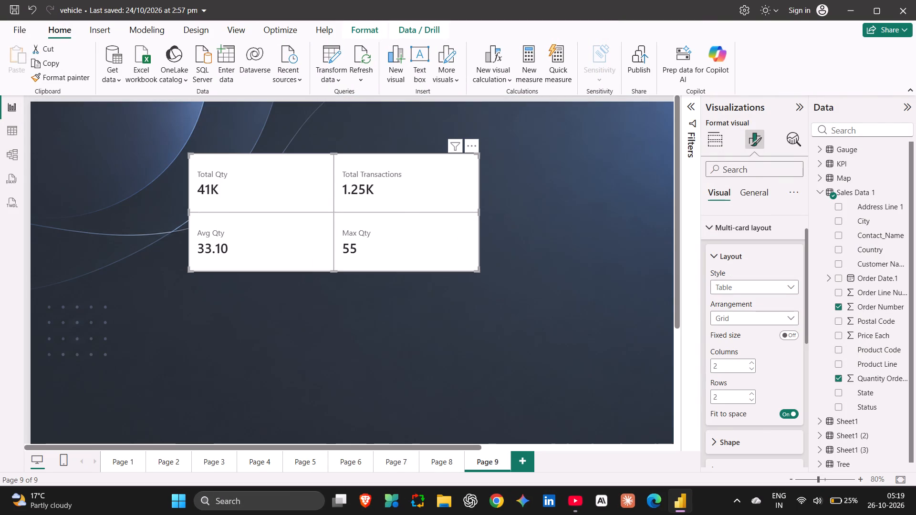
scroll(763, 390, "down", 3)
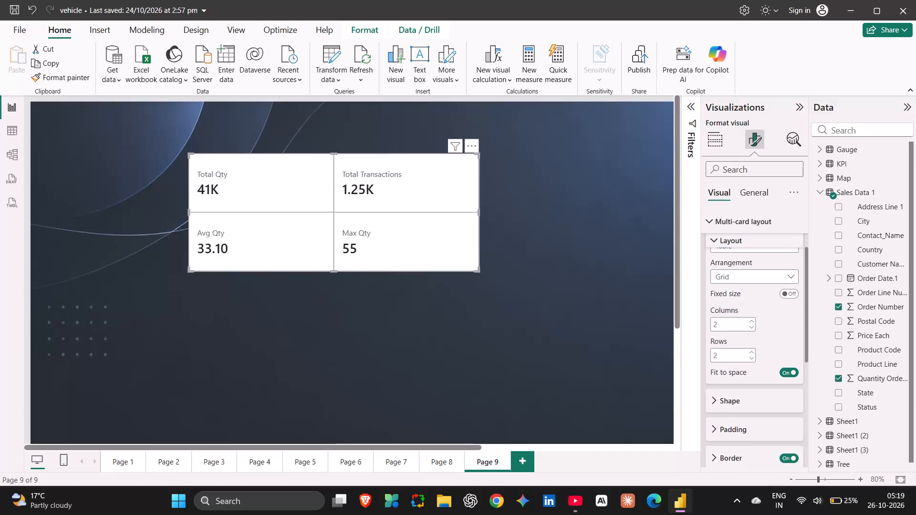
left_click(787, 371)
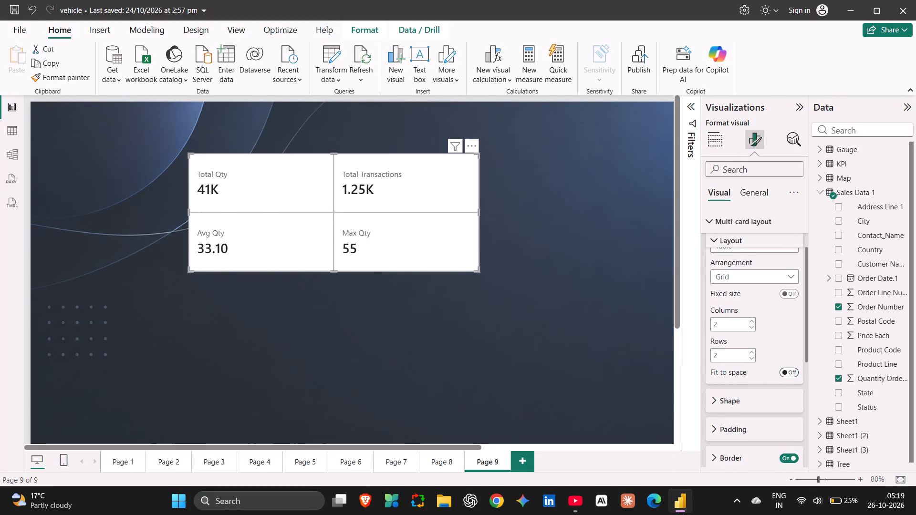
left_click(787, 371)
Watch in the course video how the instructor adjusts the space between cards, and return to Power BI Desktop.
key("alt+Tab")
key("space")
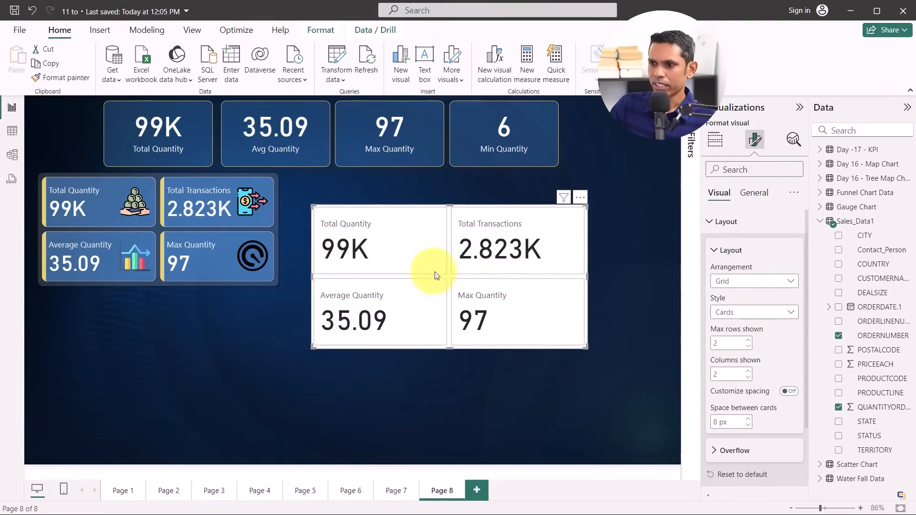
key("space")
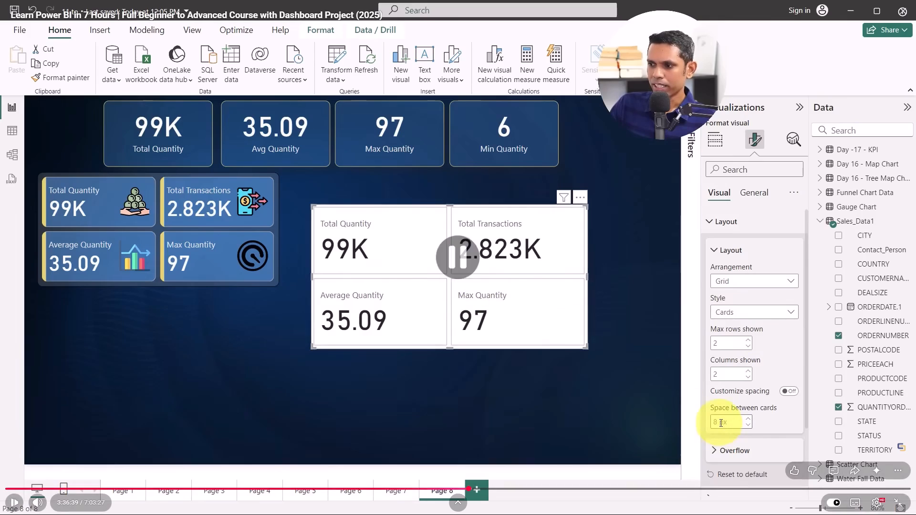
key("alt+Tab")
key("alt+Tab")
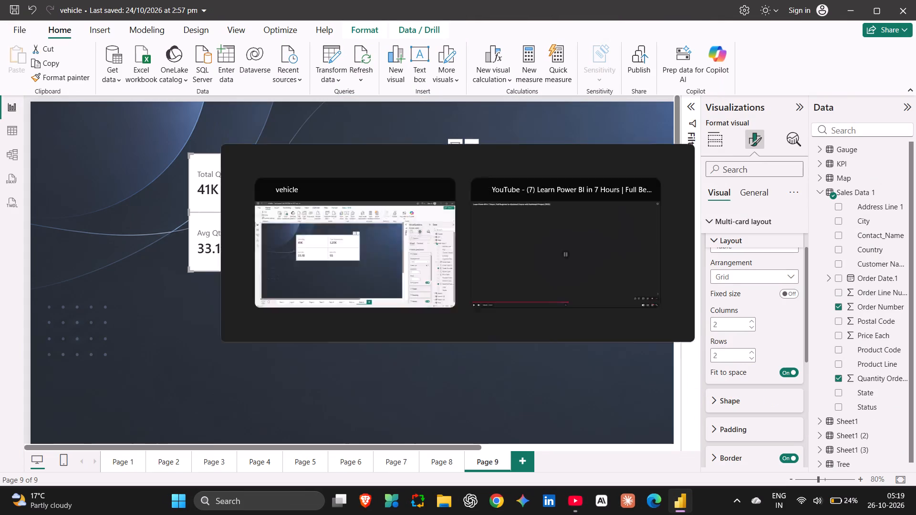
key("space")
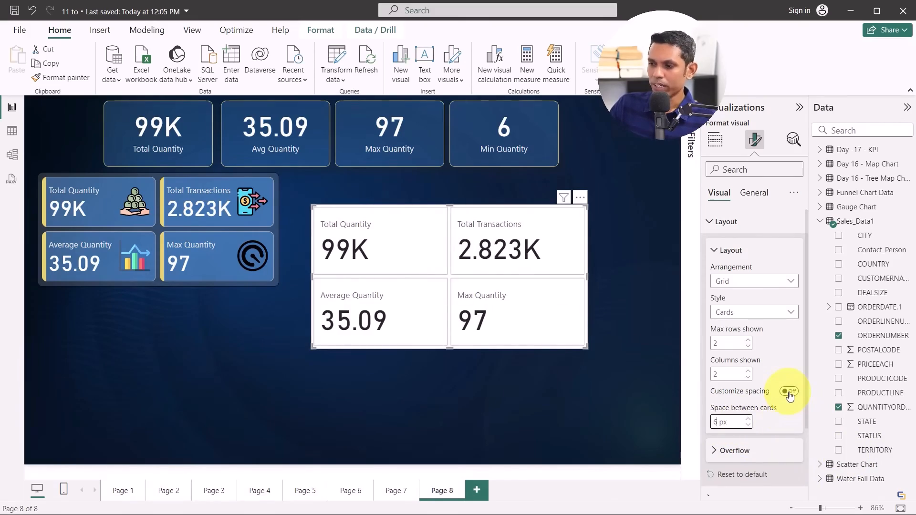
key("alt+Tab")
key("space")
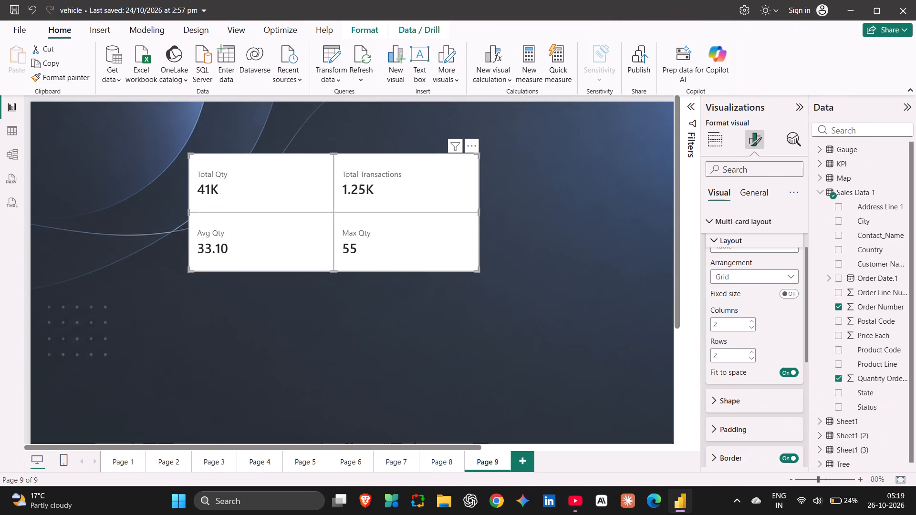
Switch to the course video, pause it at the card spacing example, and return to Power BI Desktop.
key("space")
key("alt+Tab")
key("space")
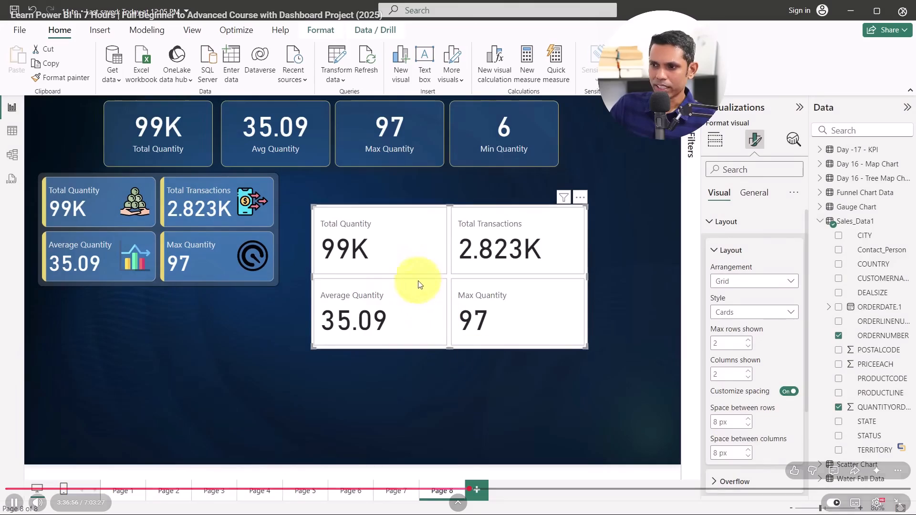
key("alt+Tab")
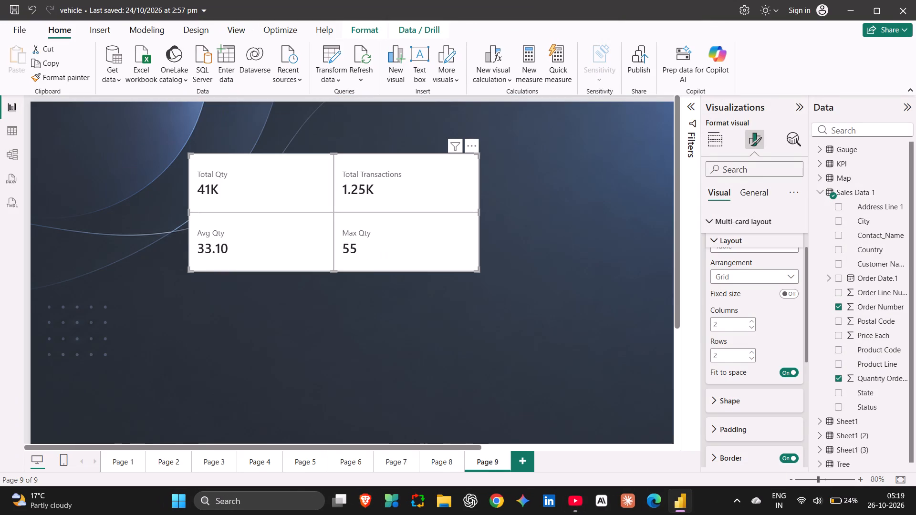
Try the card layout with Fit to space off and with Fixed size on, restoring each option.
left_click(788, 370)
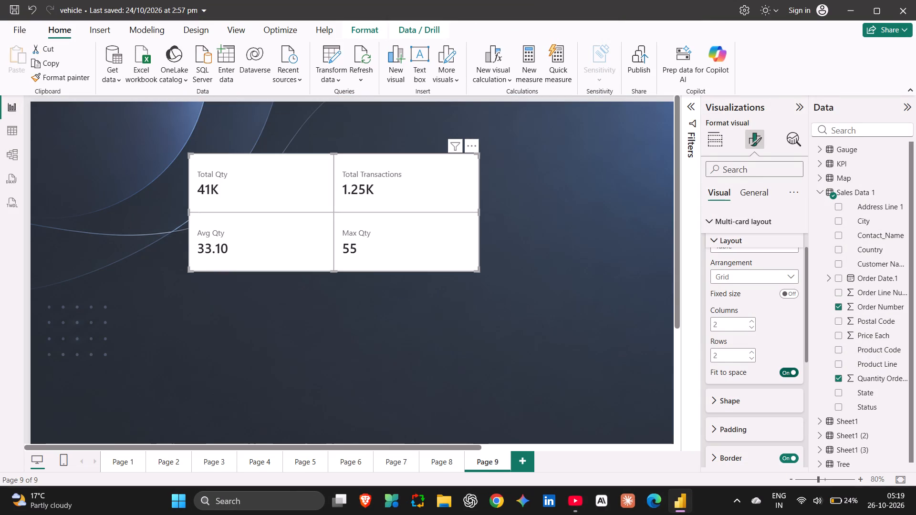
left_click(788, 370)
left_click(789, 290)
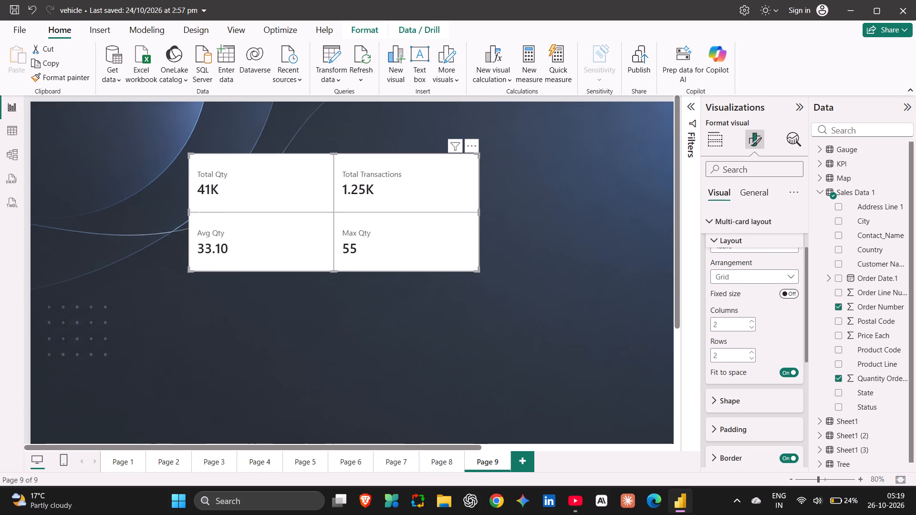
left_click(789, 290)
Set the rounded corners of the multi-card layout's shape to 8 px.
scroll(748, 396, "down", 1)
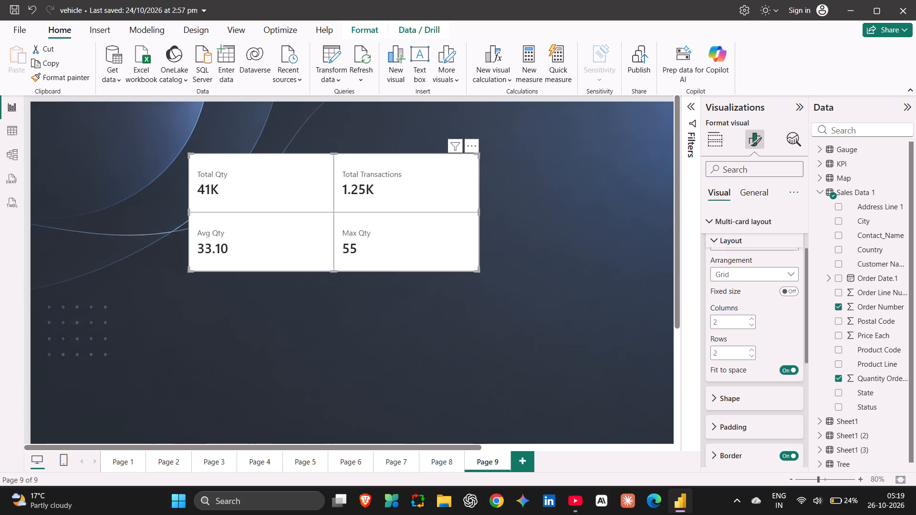
scroll(748, 396, "down", 3)
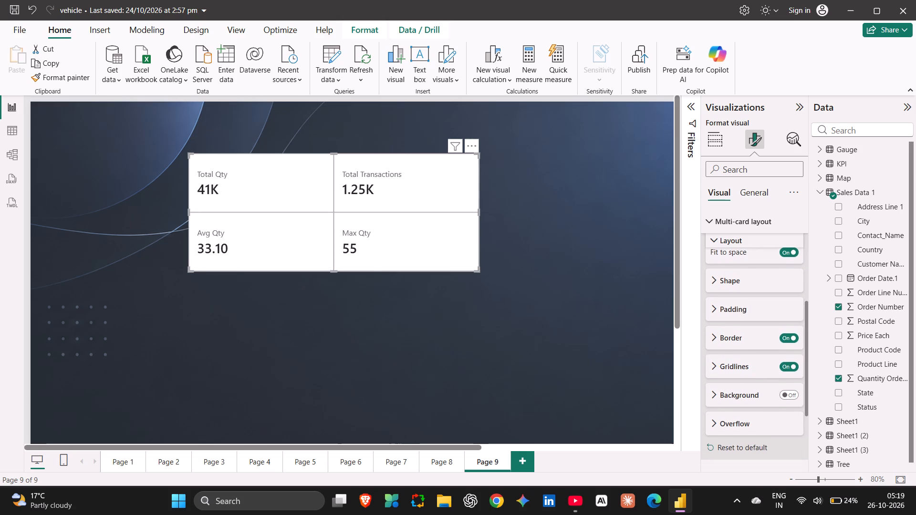
scroll(748, 396, "up", 1)
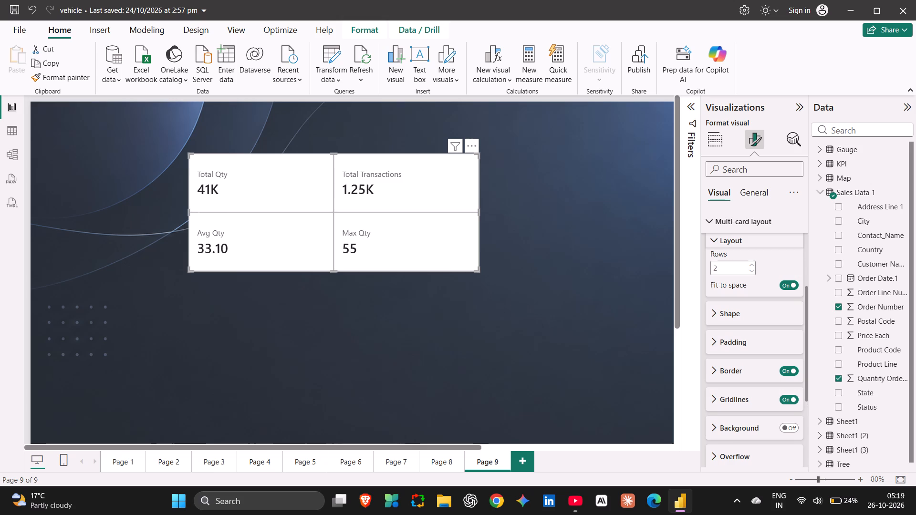
left_click(717, 310)
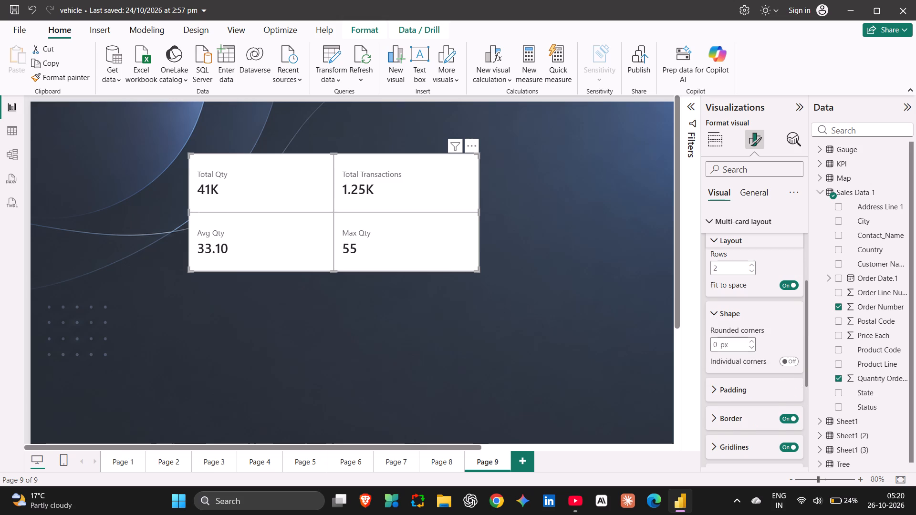
triple_click(752, 340)
triple_click(752, 340)
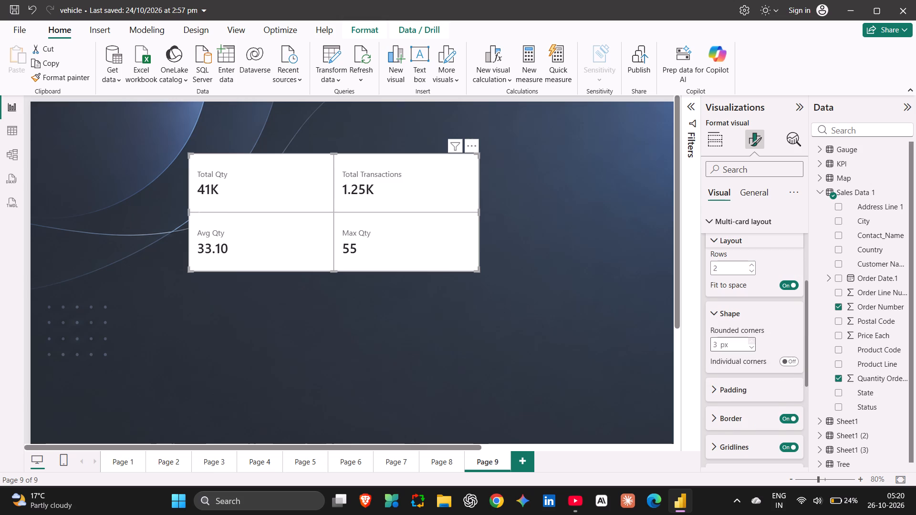
double_click(752, 340)
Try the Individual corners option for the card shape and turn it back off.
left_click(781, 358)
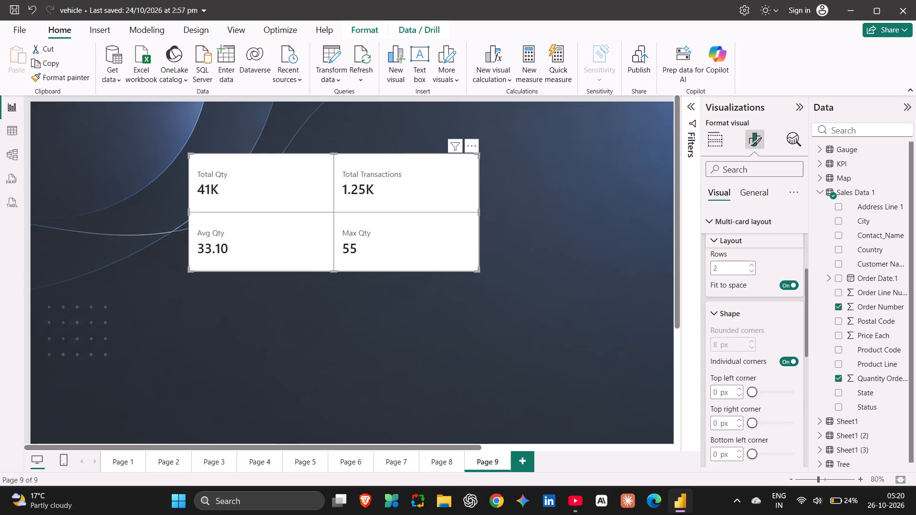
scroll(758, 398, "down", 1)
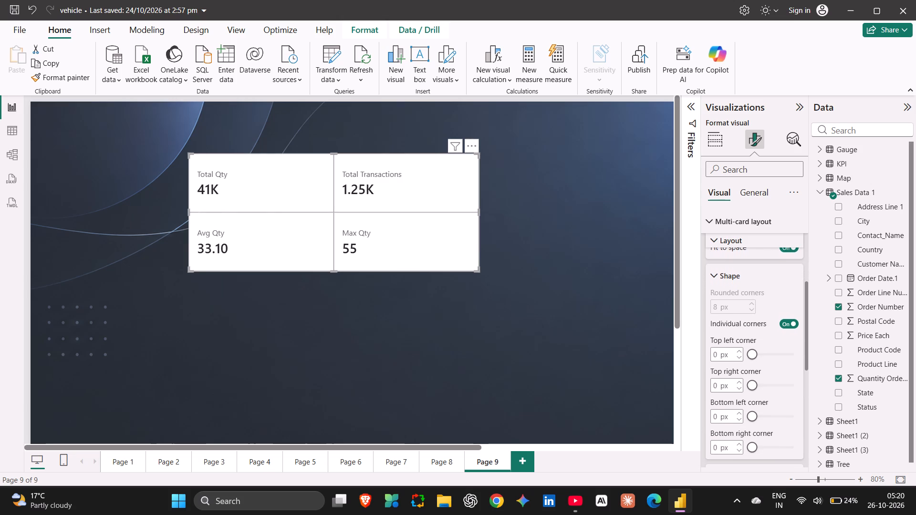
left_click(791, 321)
Turn on the Background option of the multi-card layout.
scroll(761, 314, "down", 1)
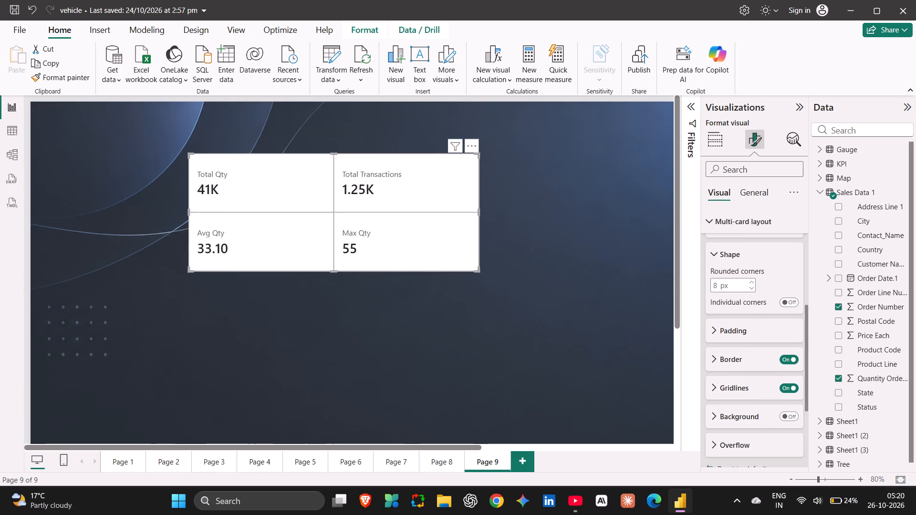
left_click(786, 417)
left_click(786, 417)
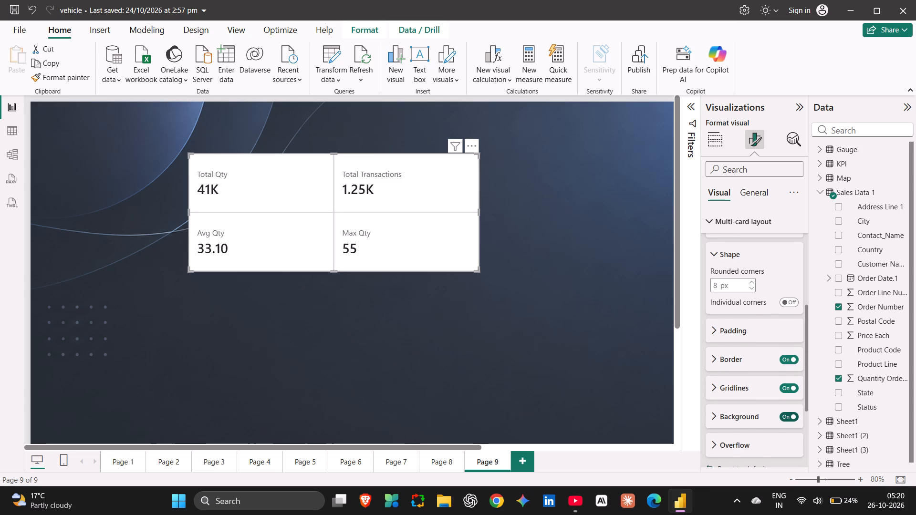
left_click(786, 417)
Change the multi-card layout style to Tiles.
scroll(743, 316, "up", 4)
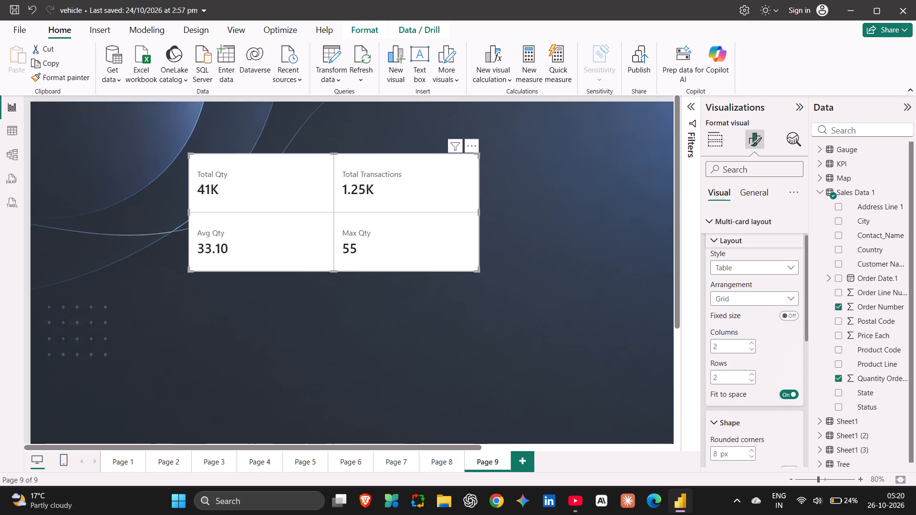
left_click(781, 272)
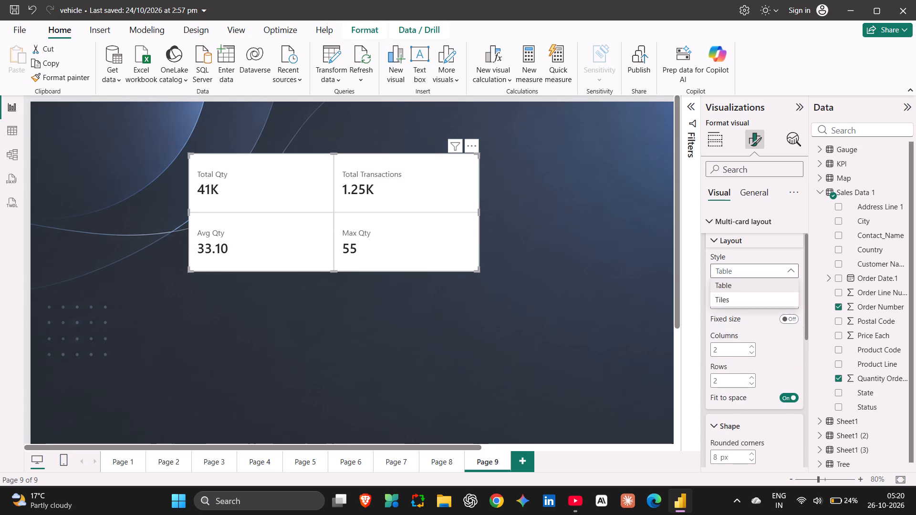
left_click(754, 299)
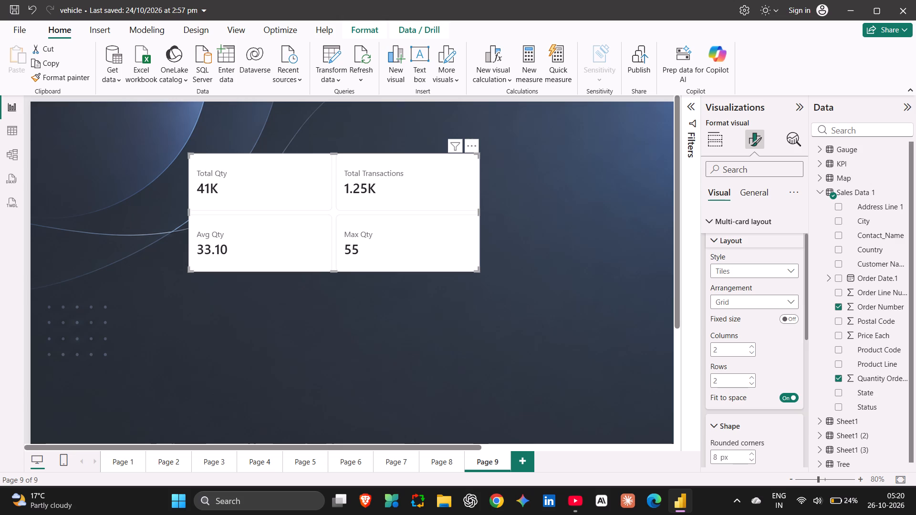
Turn on the tiles' Border option, comparing the cards with it on and off and with the course video.
scroll(778, 344, "down", 3)
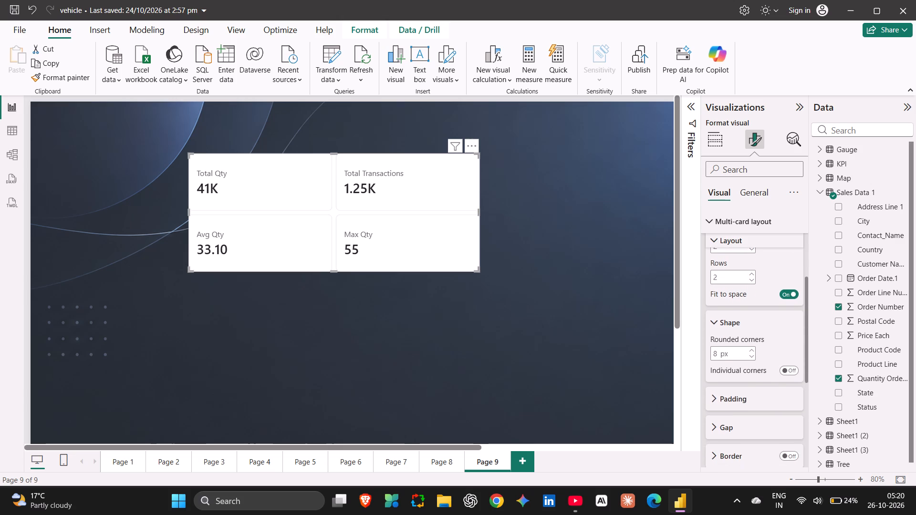
scroll(778, 344, "down", 2)
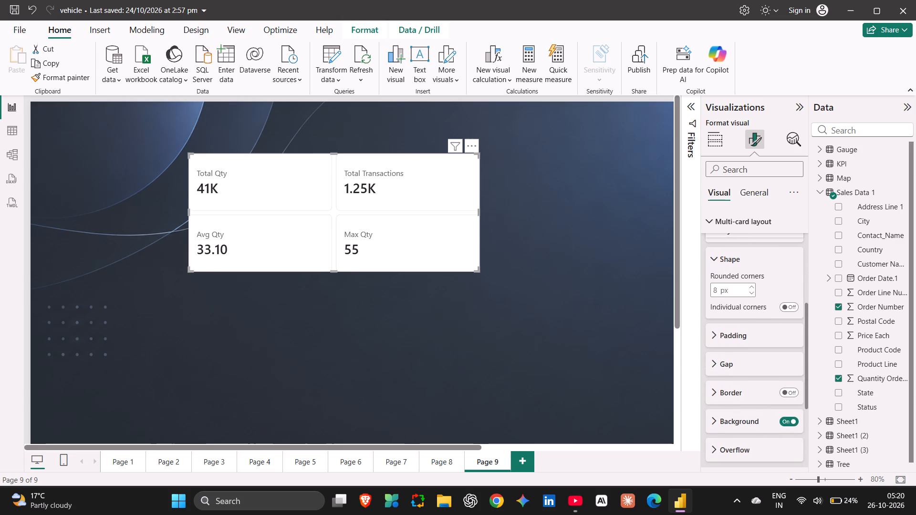
left_click(783, 389)
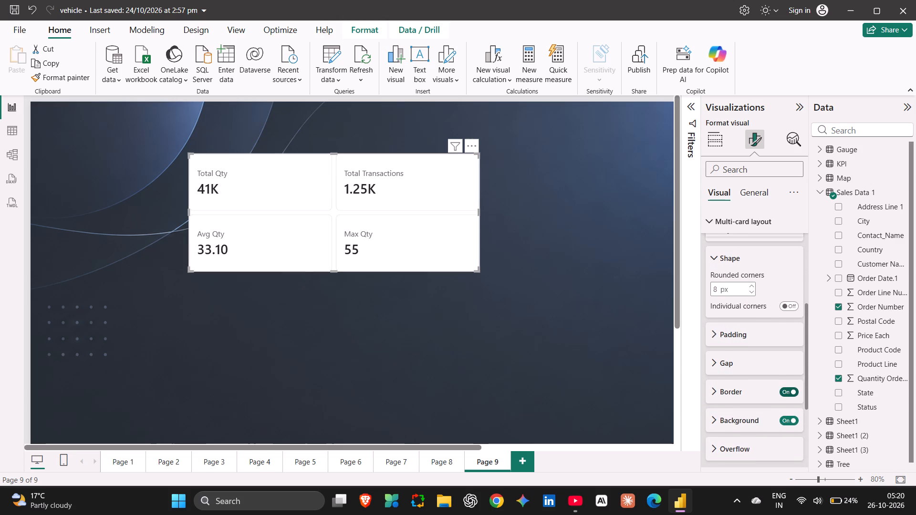
key("alt+Tab")
key("alt+Tab")
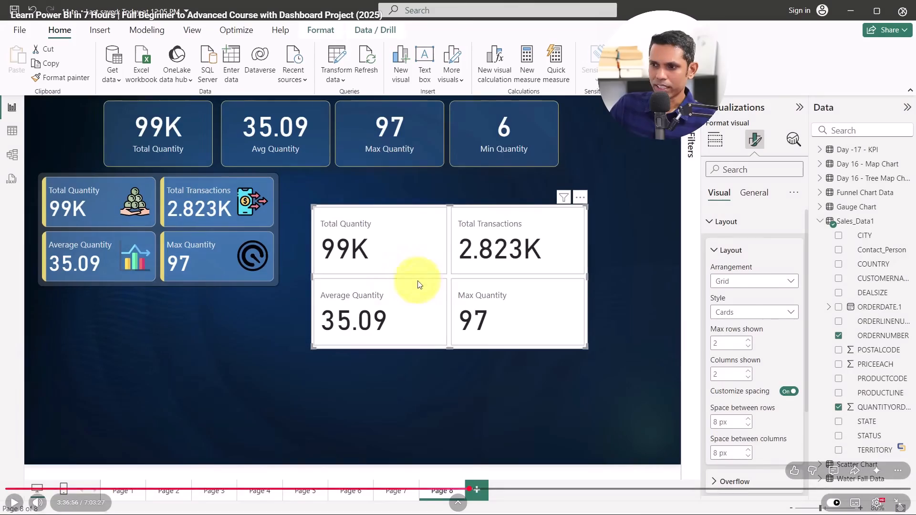
left_click(783, 389)
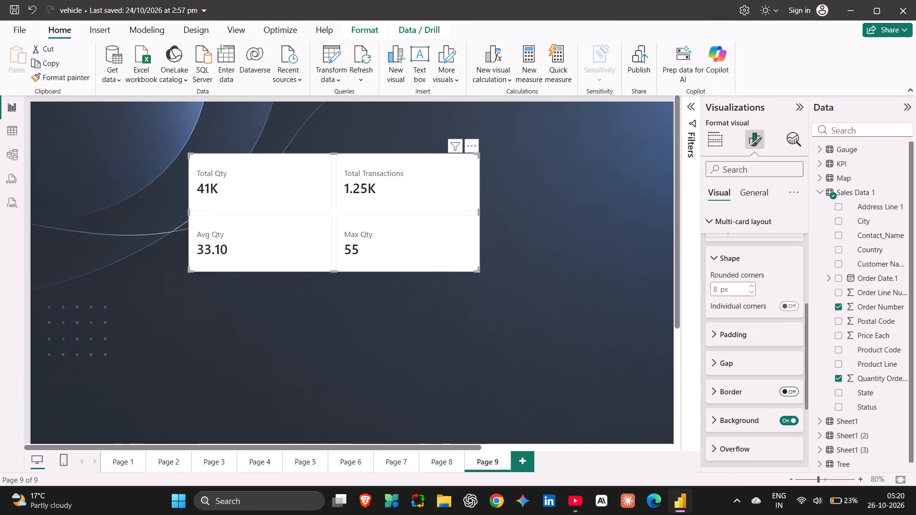
left_click(783, 389)
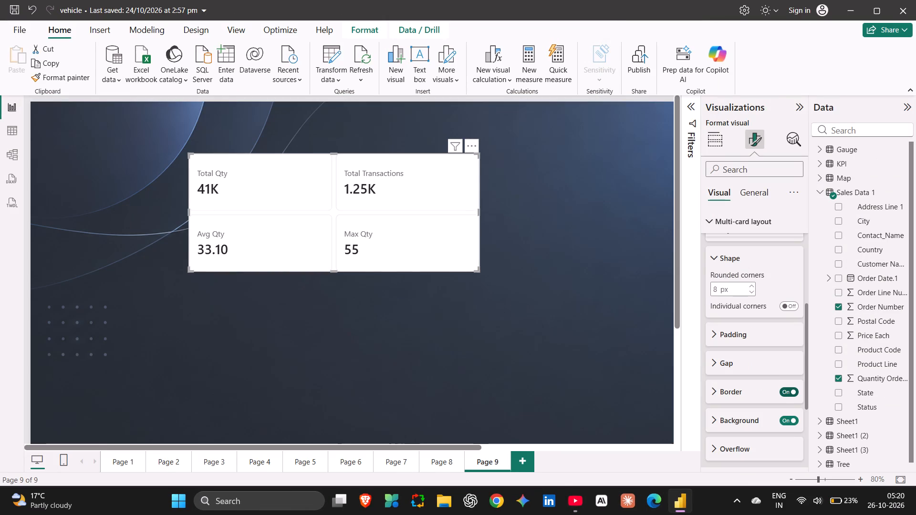
left_click(783, 389)
left_click(783, 389)
Switch back to the course video to continue the card layout lesson.
key("alt+Tab")
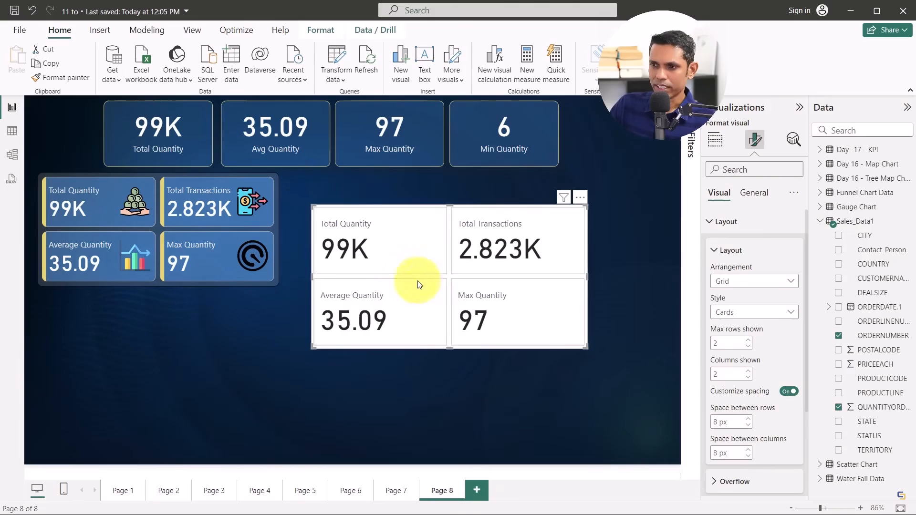
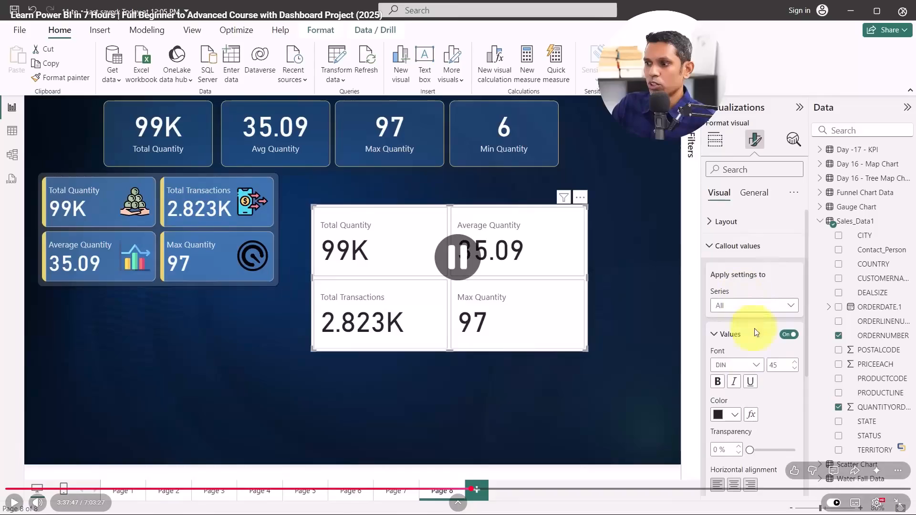
Return to the Power BI report and examine the card's format settings for the course video's callout value options.
key("alt+Tab")
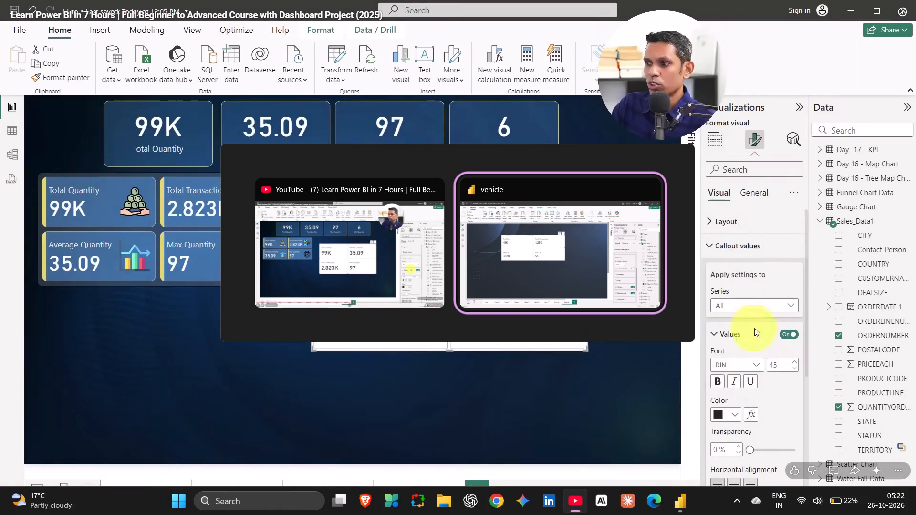
key("Return")
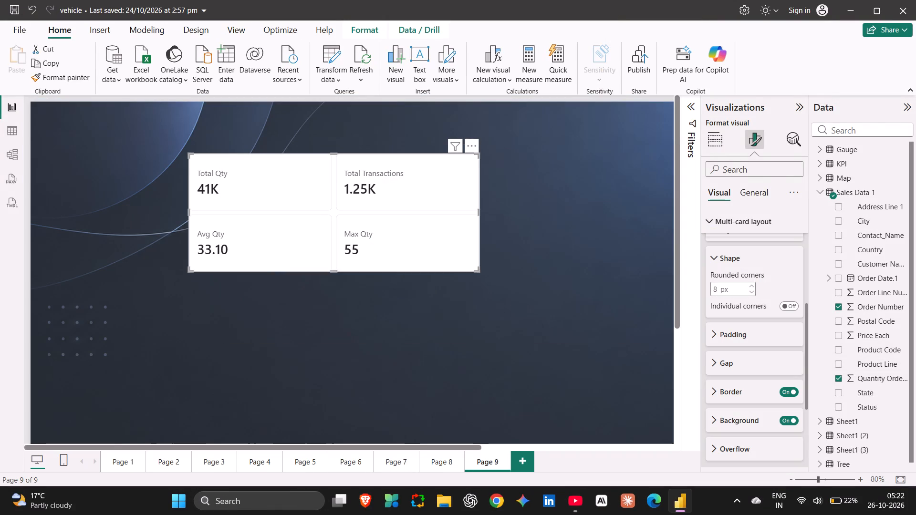
left_click(713, 253)
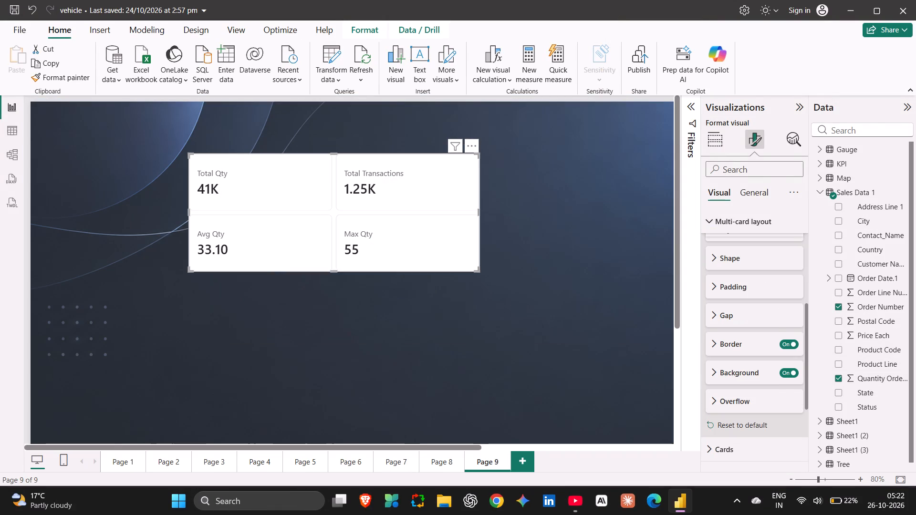
scroll(746, 319, "up", 6)
left_click(711, 295)
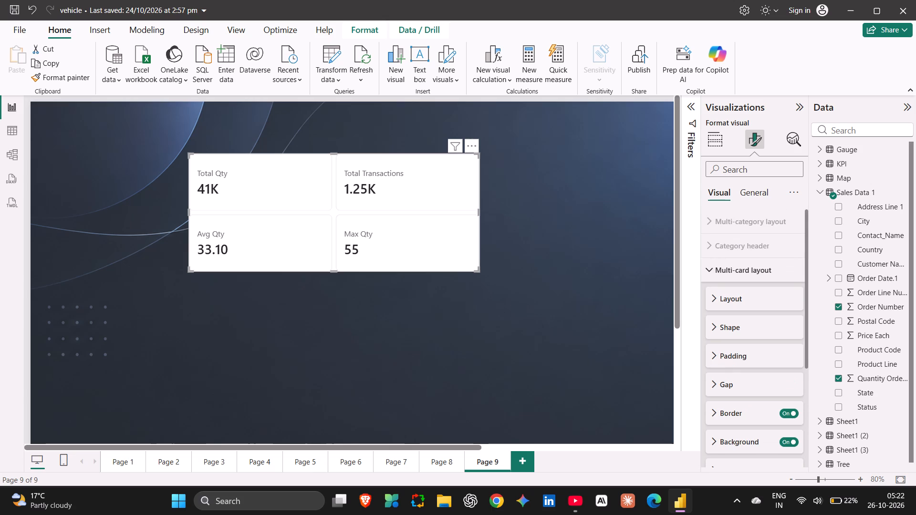
scroll(711, 295, "down", 1)
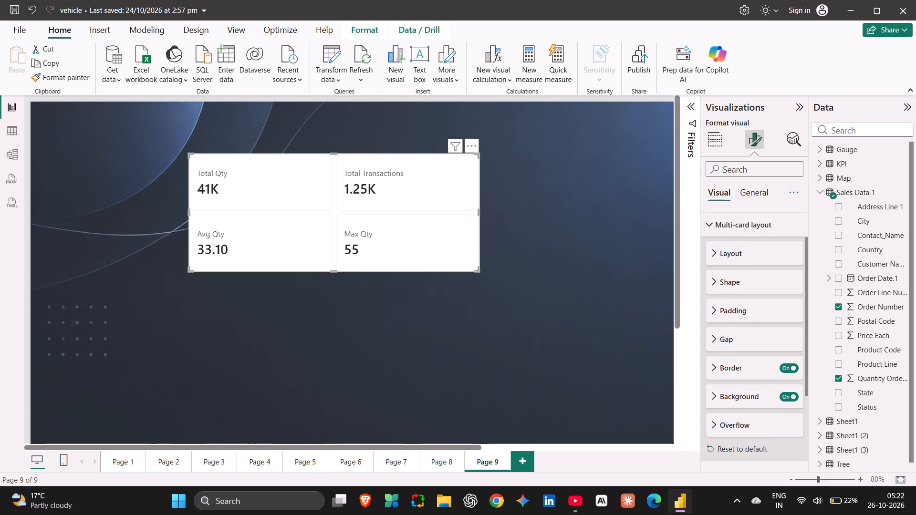
scroll(711, 295, "up", 1)
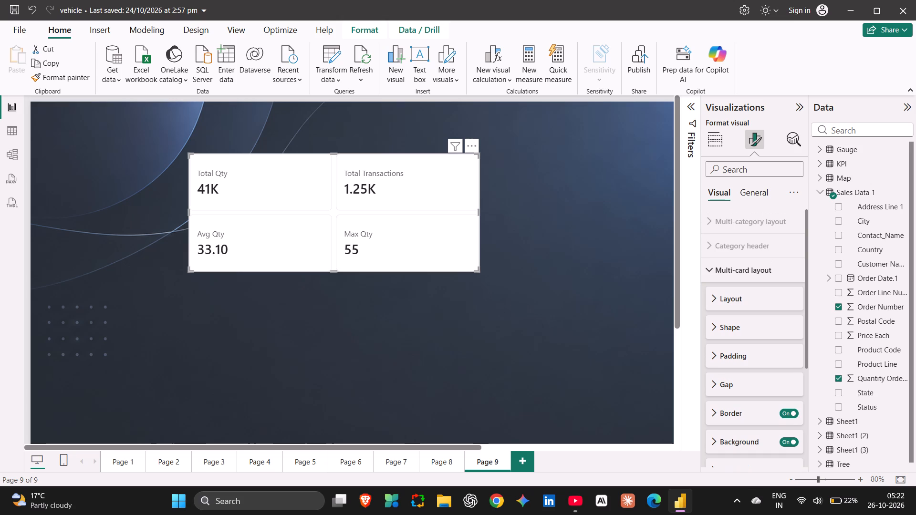
scroll(711, 295, "down", 2)
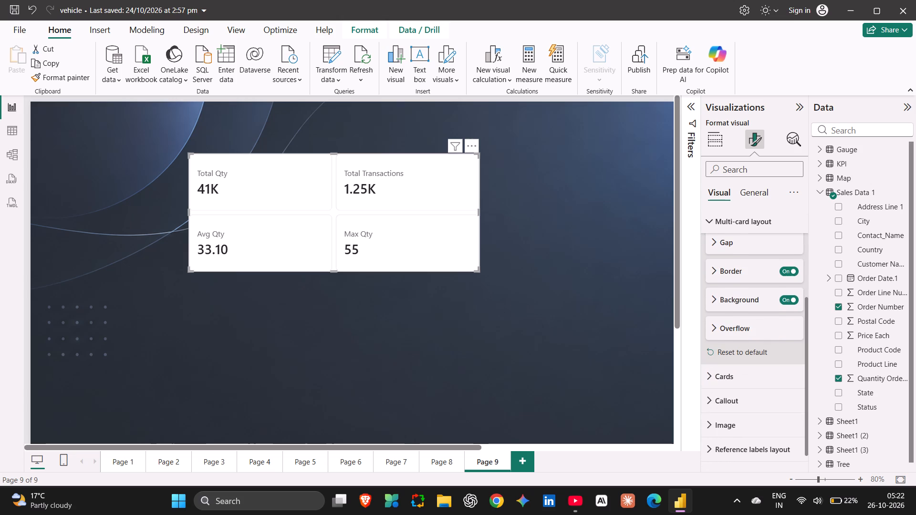
scroll(711, 295, "down", 1)
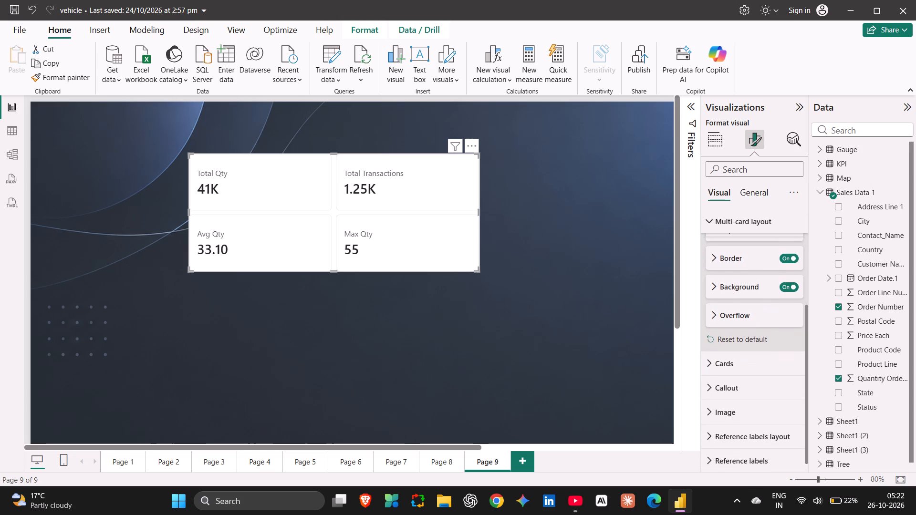
scroll(711, 295, "down", 1)
key("alt+Tab")
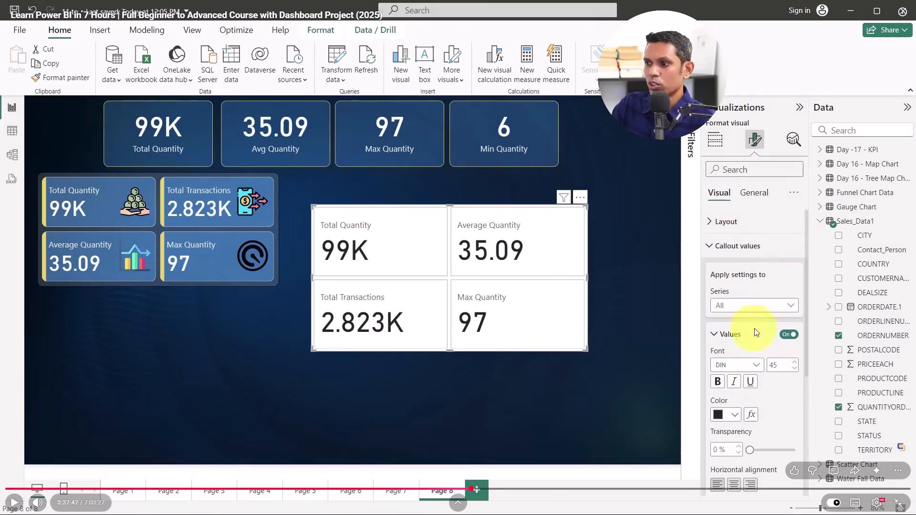
key("alt+Tab")
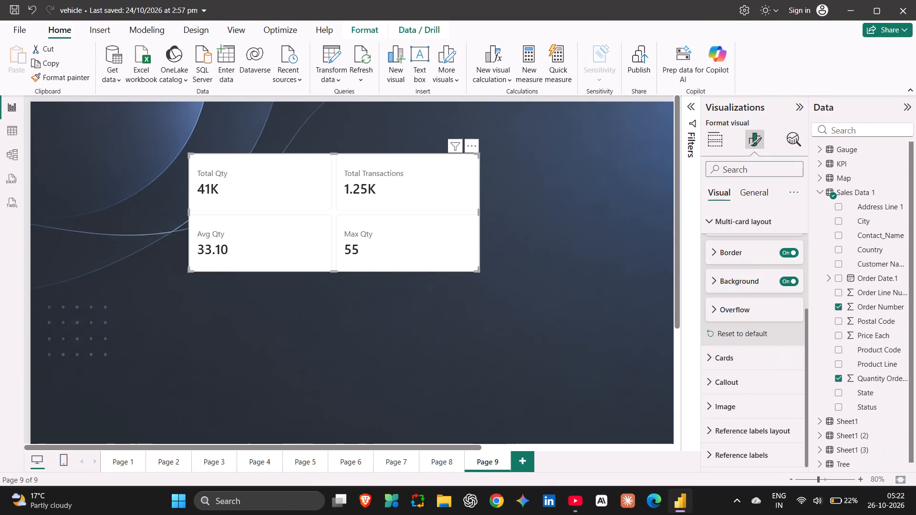
scroll(711, 295, "up", 4)
scroll(711, 295, "down", 1)
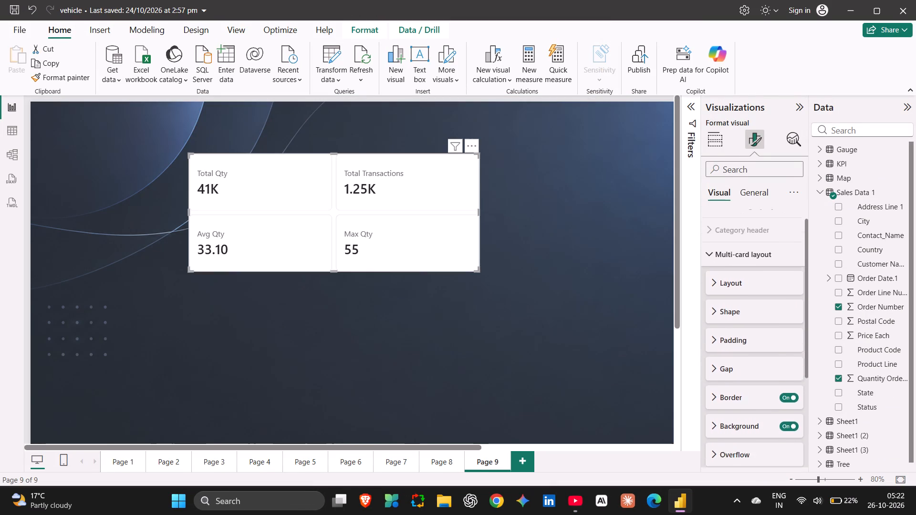
scroll(711, 295, "down", 1)
scroll(711, 295, "up", 4)
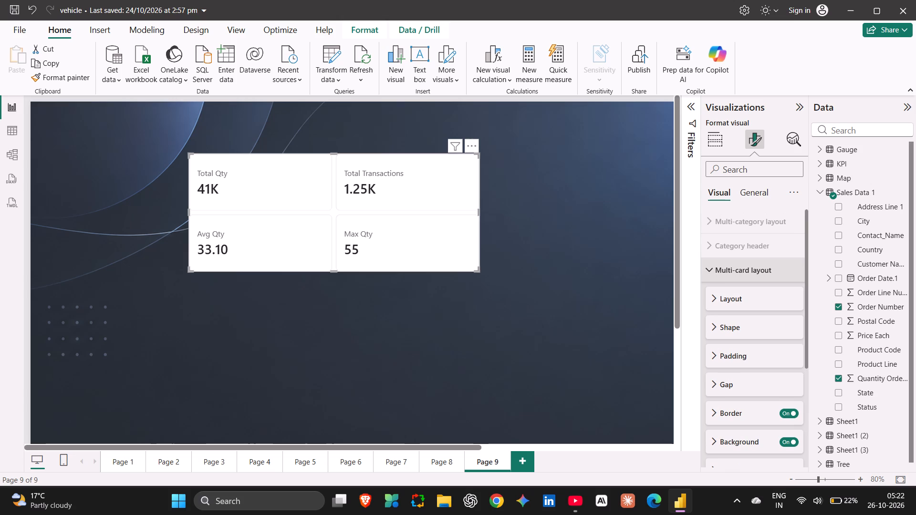
Collapse the multi-card layout settings and open the card's Callout settings to review its layout, padding and value options.
left_click(710, 272)
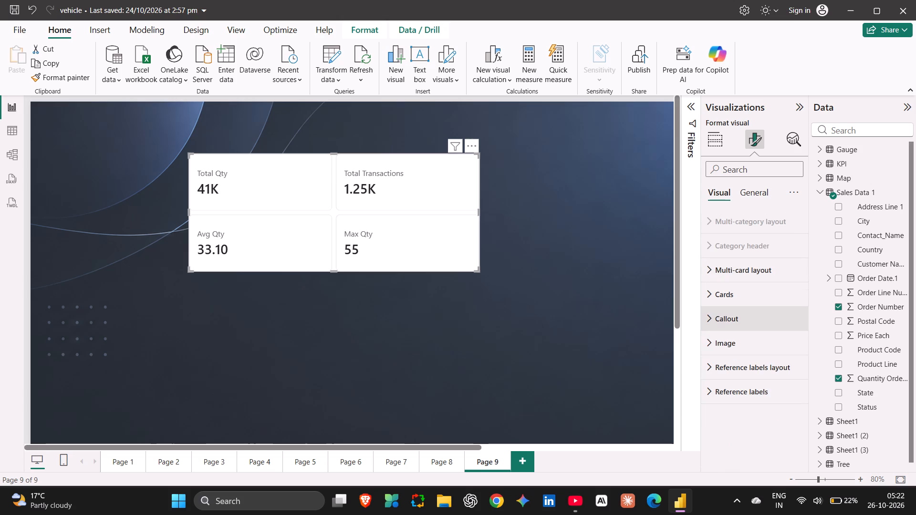
left_click(708, 315)
scroll(708, 315, "down", 1)
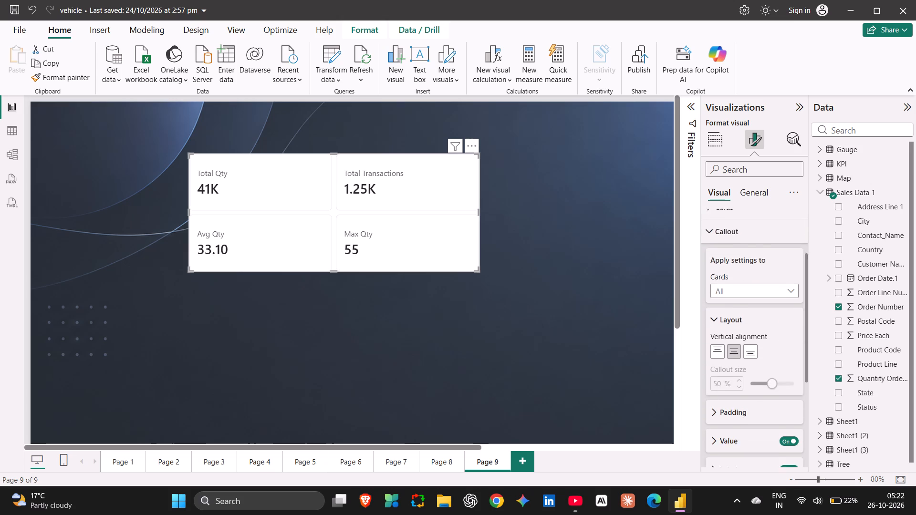
scroll(708, 315, "down", 1)
Switch to the course video and resume the part on formatting the callout values.
key("alt+Tab")
key("space")
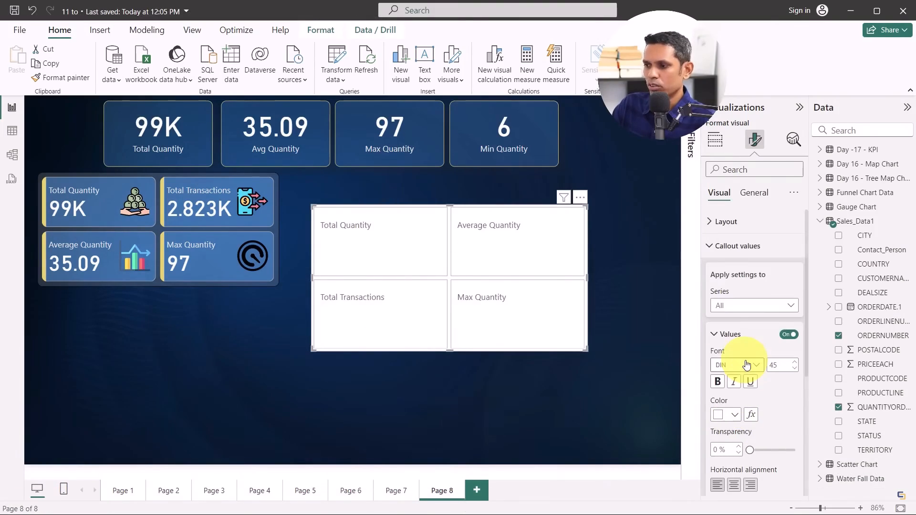
key("space")
key("space")
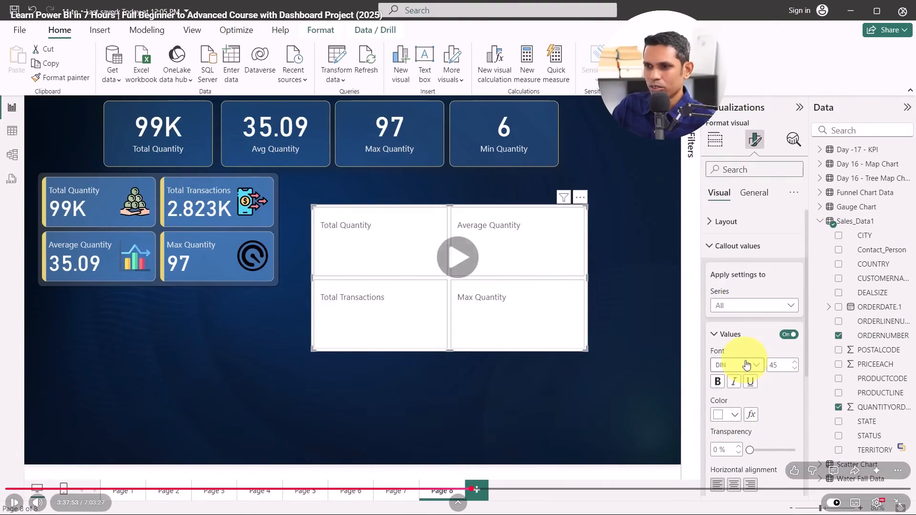
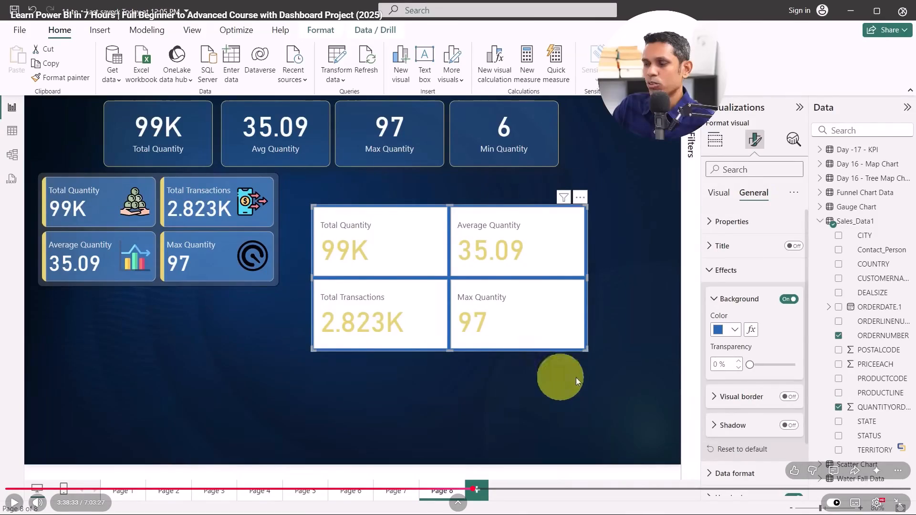
Switch to the Power BI report and turn on the four-value card's overall background in dark blue.
key("alt+Tab")
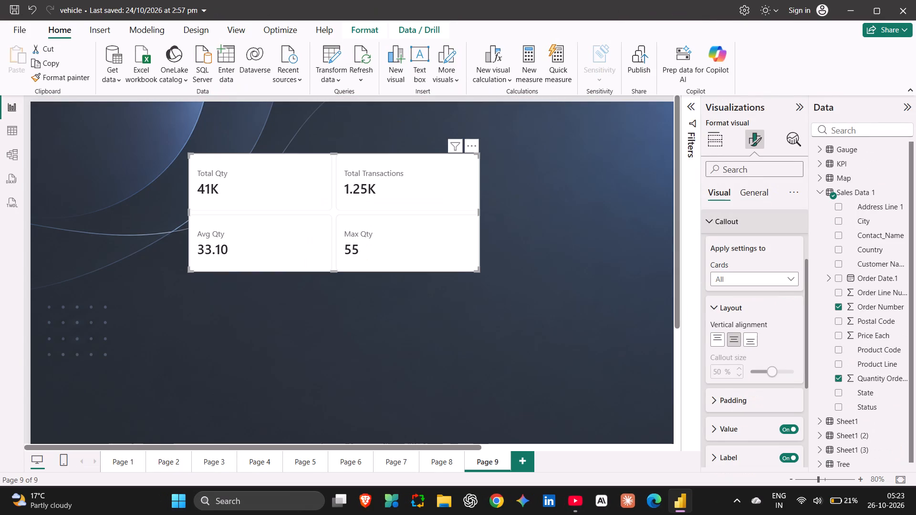
left_click(762, 192)
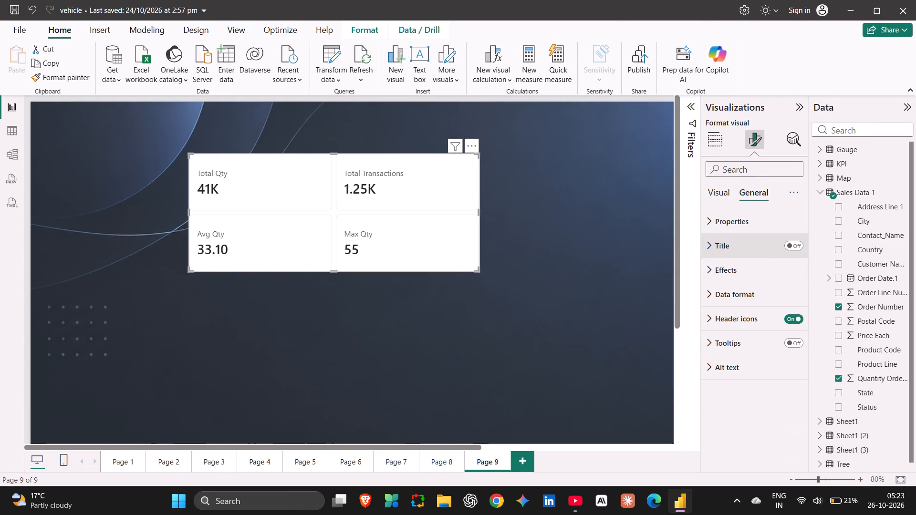
left_click(718, 273)
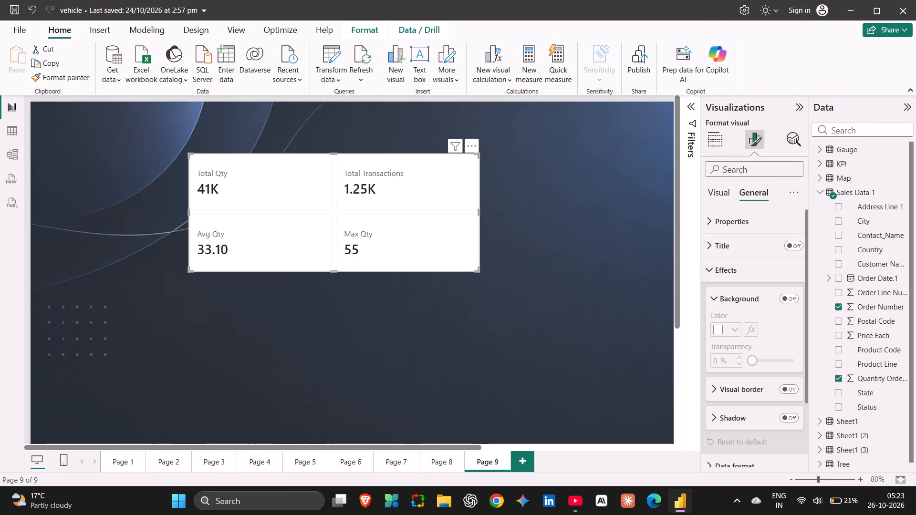
left_click(784, 300)
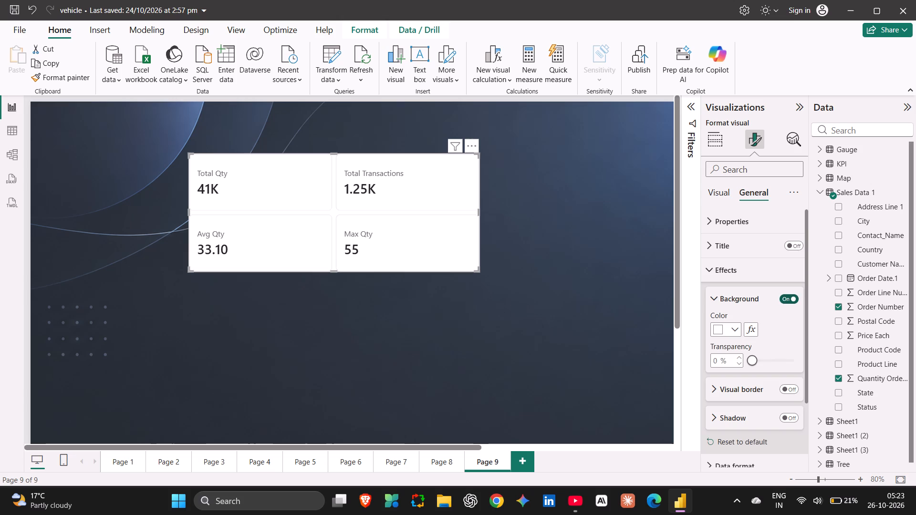
left_click(733, 330)
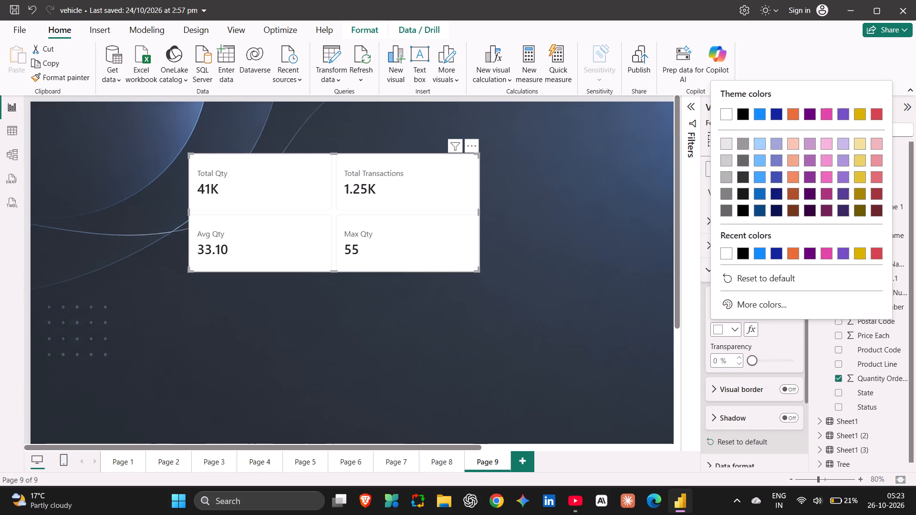
left_click(781, 252)
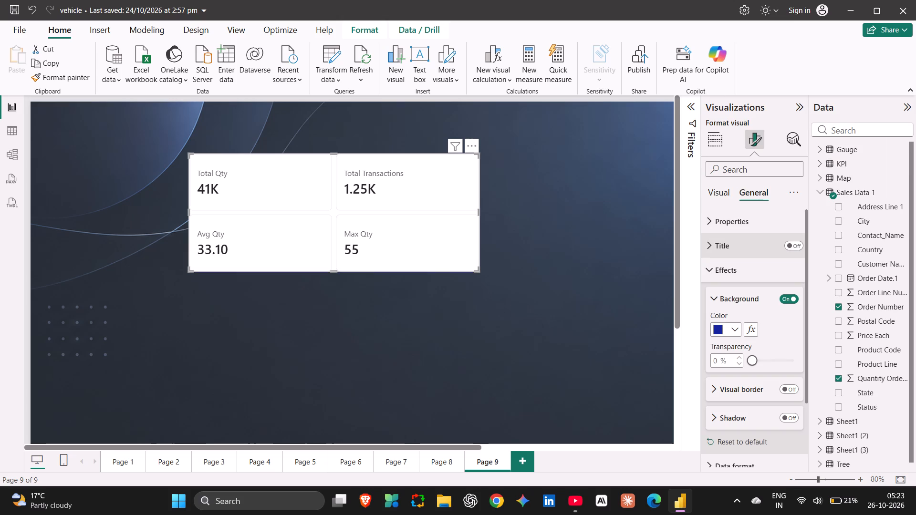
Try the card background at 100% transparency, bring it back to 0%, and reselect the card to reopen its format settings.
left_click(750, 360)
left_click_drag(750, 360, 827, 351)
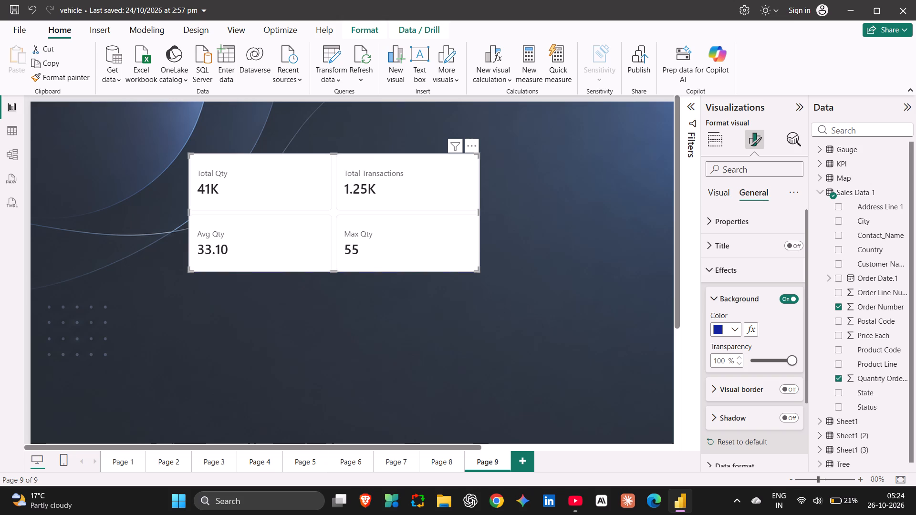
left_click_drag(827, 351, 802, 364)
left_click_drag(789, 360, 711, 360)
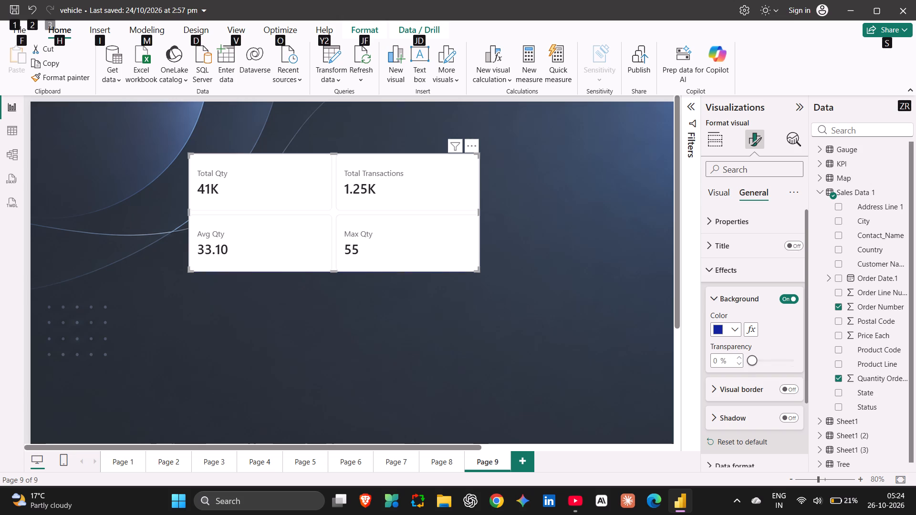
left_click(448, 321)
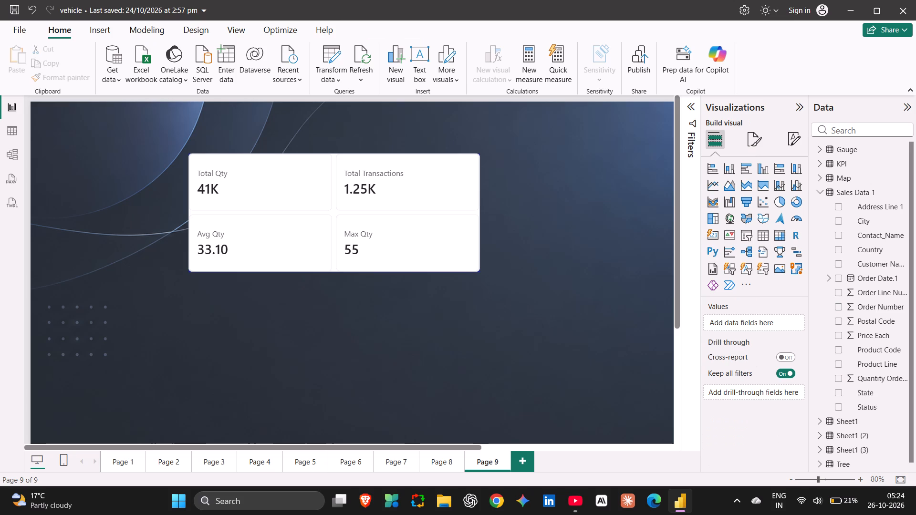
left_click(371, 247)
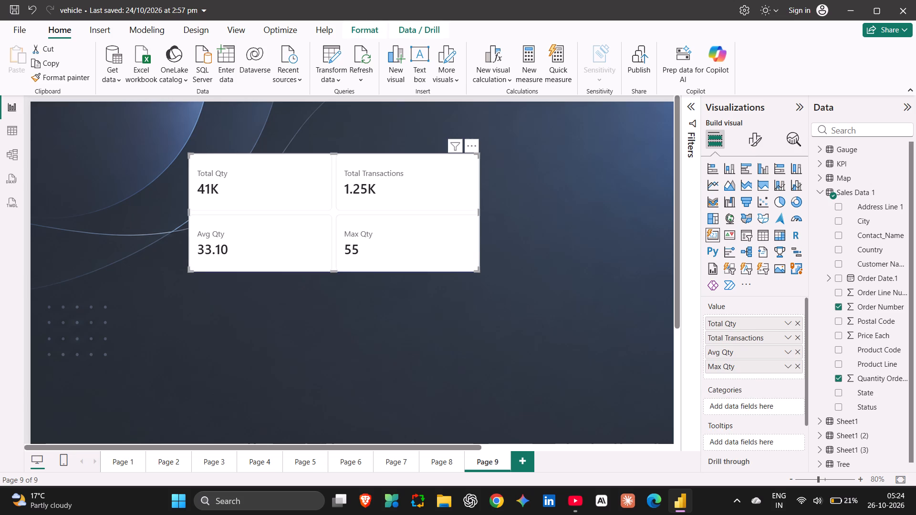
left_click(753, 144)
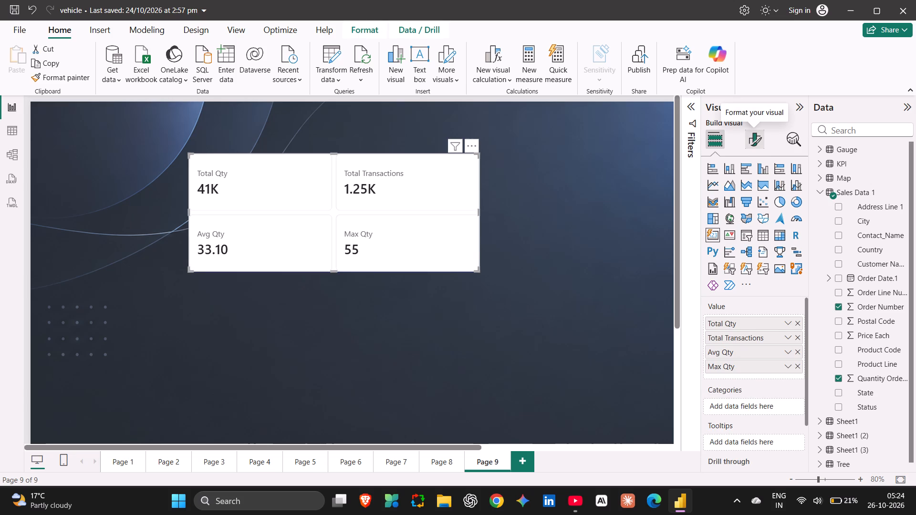
Switch to the course video and watch the part on the card's background transparency, visual border and rounded corners.
key("alt+Tab")
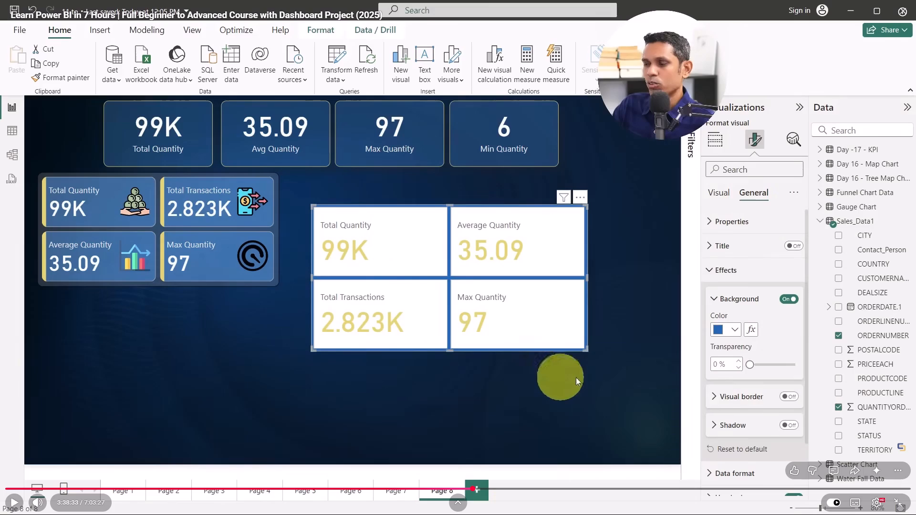
key("space")
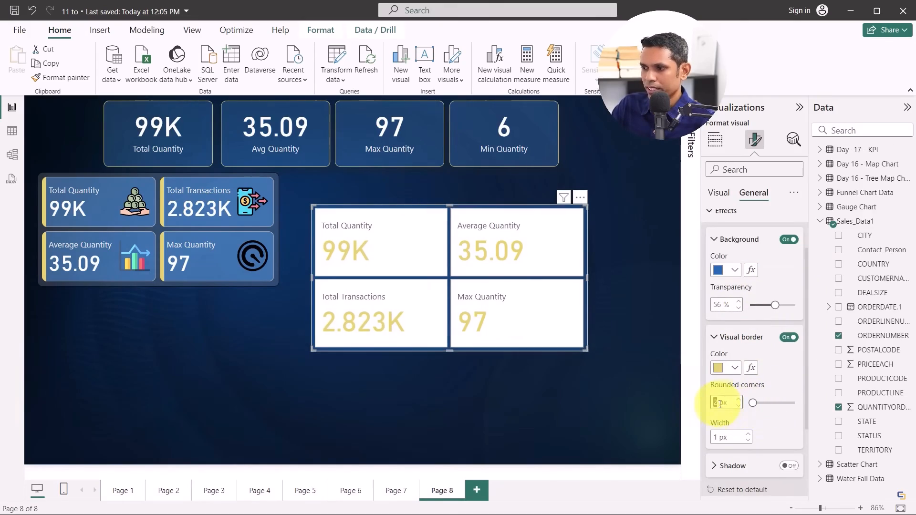
key("space")
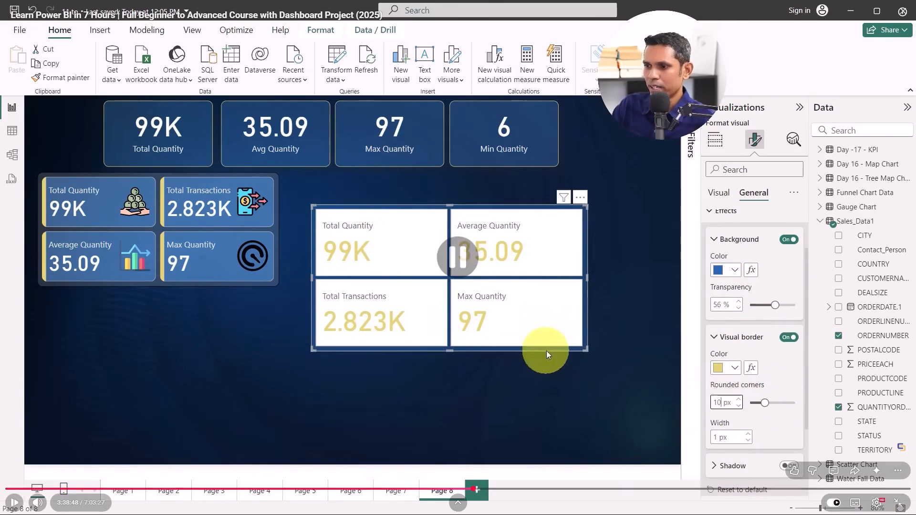
key("space")
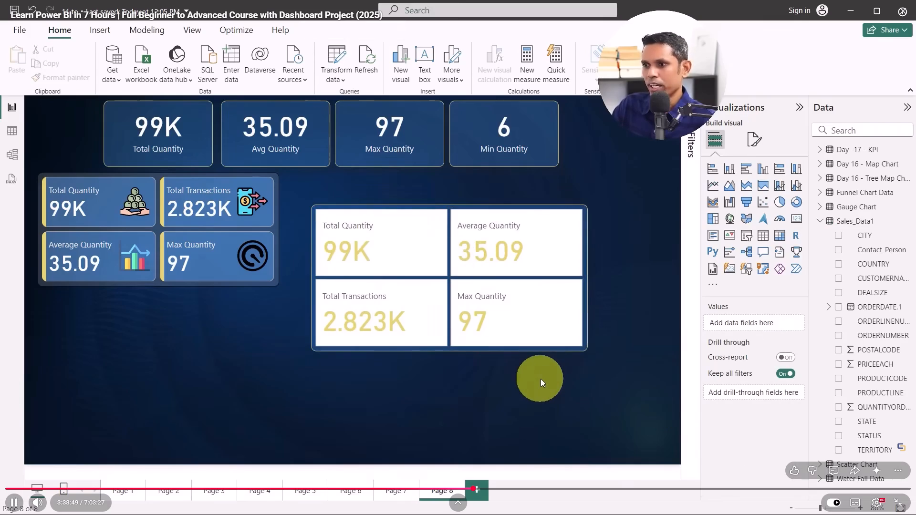
key("space")
Return to the report and turn on the card's visual border in light yellow with 10 px rounded corners.
key("alt+Tab")
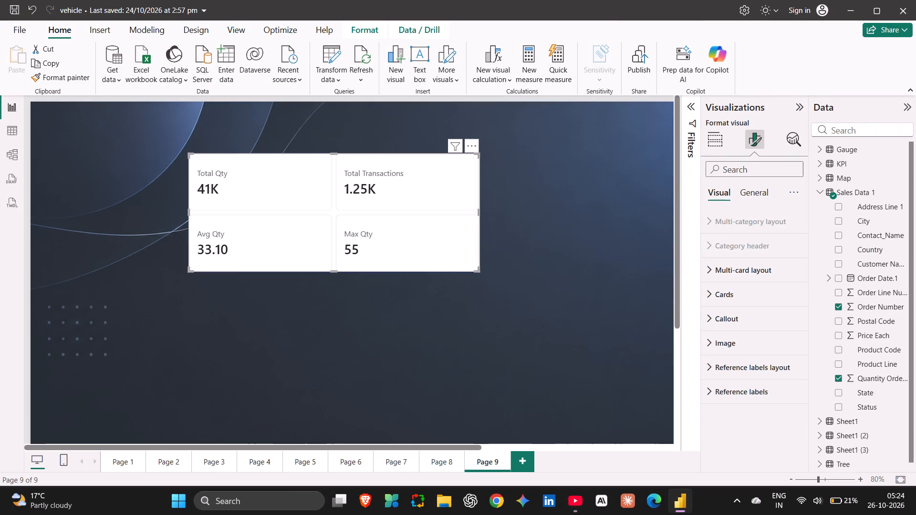
left_click(751, 196)
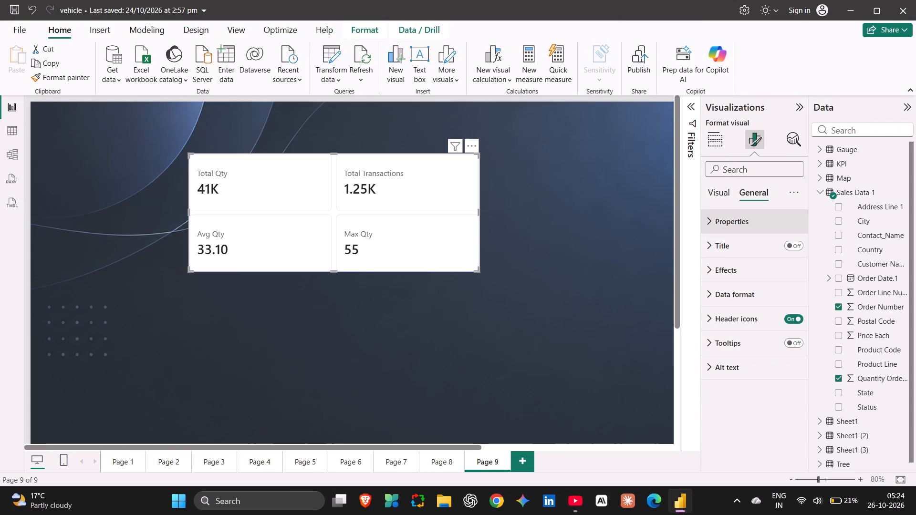
left_click(723, 263)
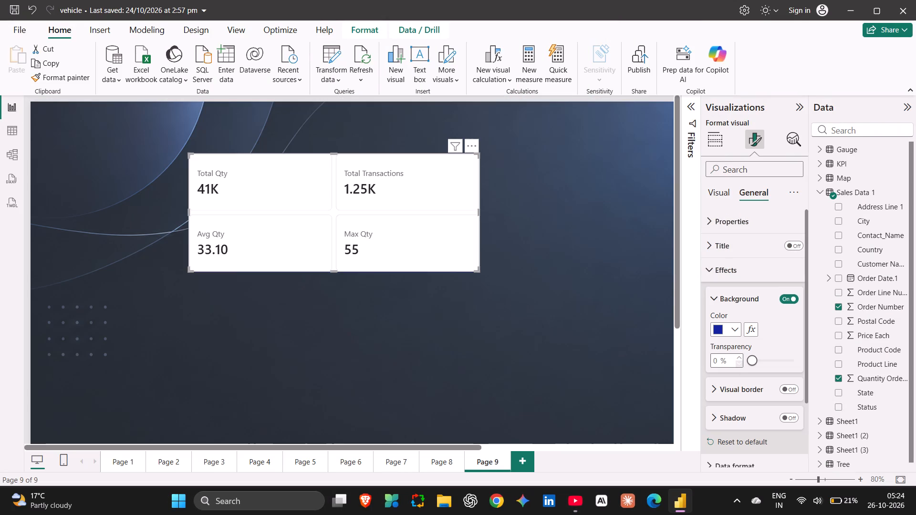
left_click(788, 391)
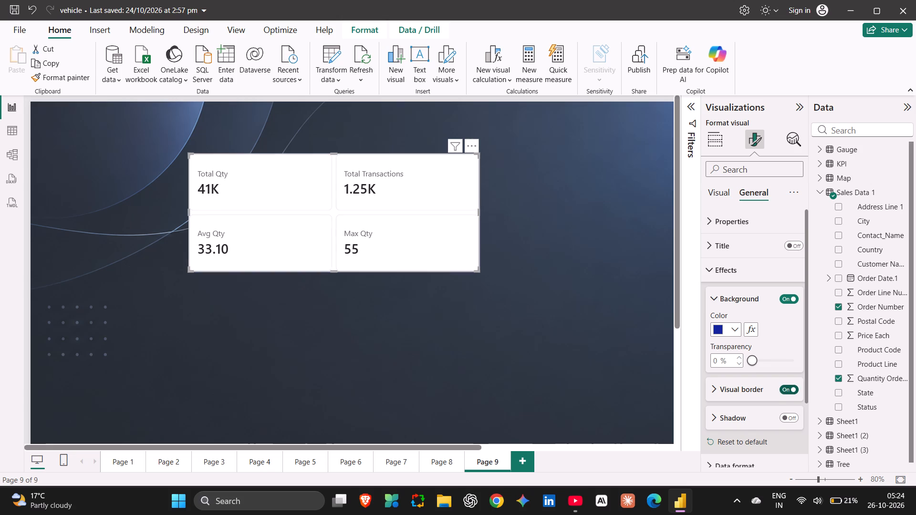
scroll(788, 391, "down", 2)
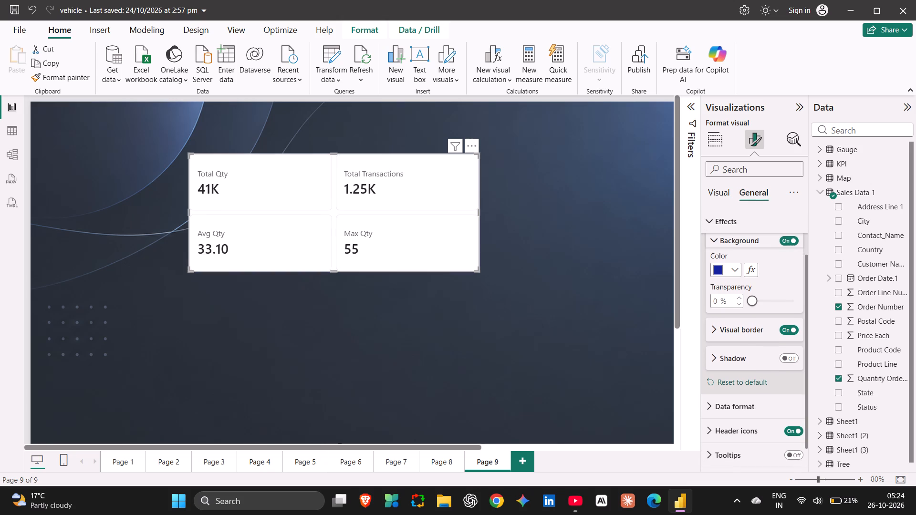
left_click(716, 330)
scroll(716, 330, "down", 1)
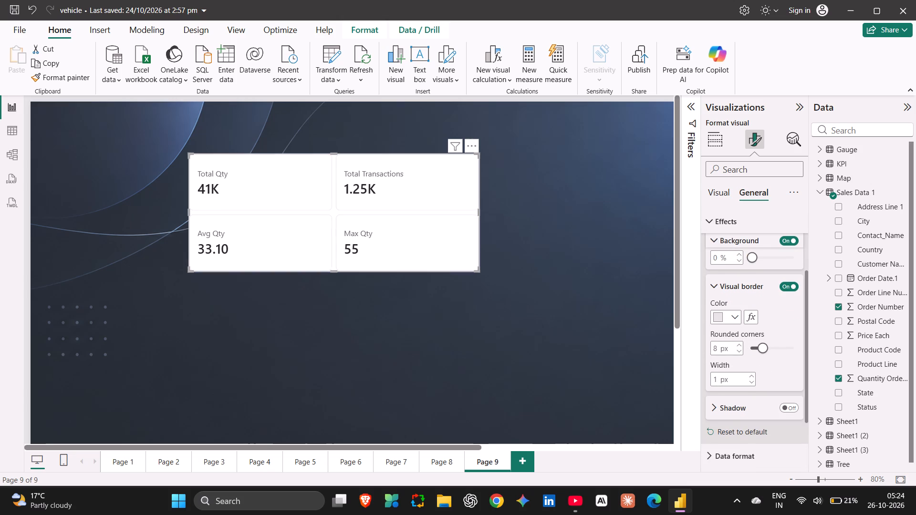
left_click(727, 317)
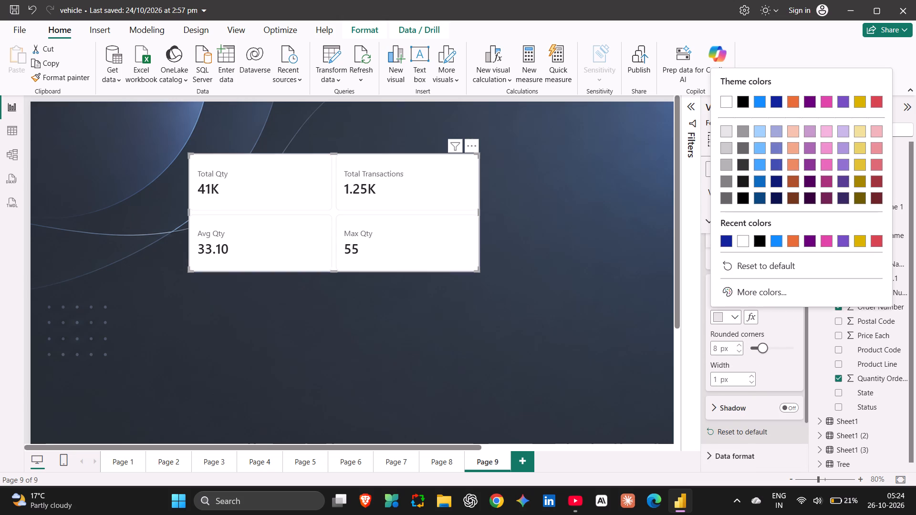
left_click(863, 151)
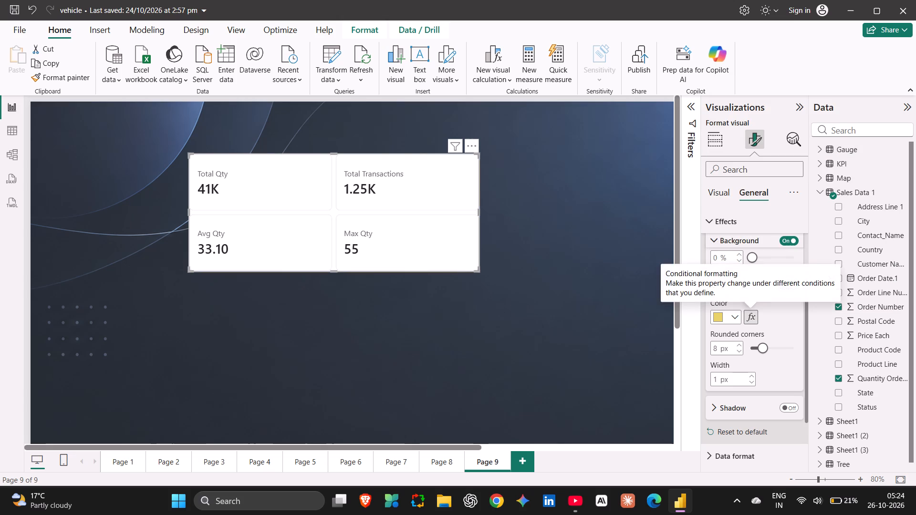
double_click(742, 343)
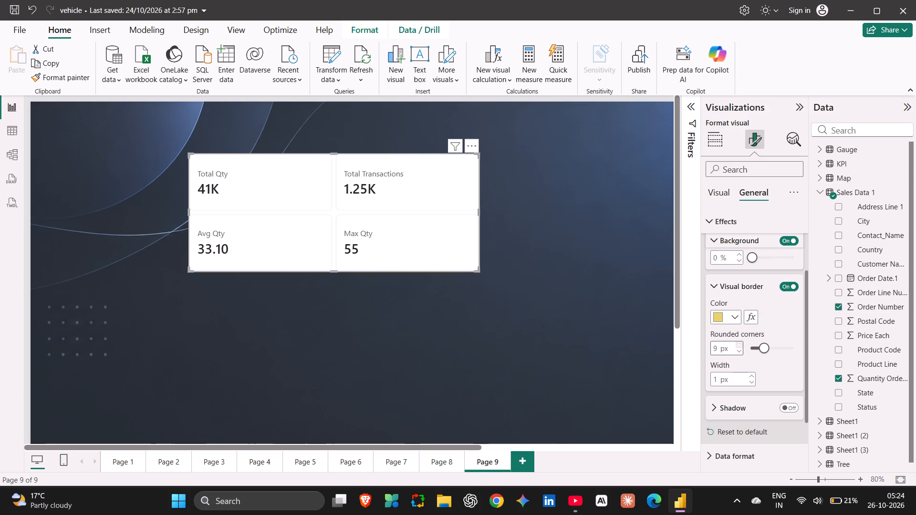
Replay the course video's rounded corners part and compare it with the border settings in the report.
key("alt+Tab")
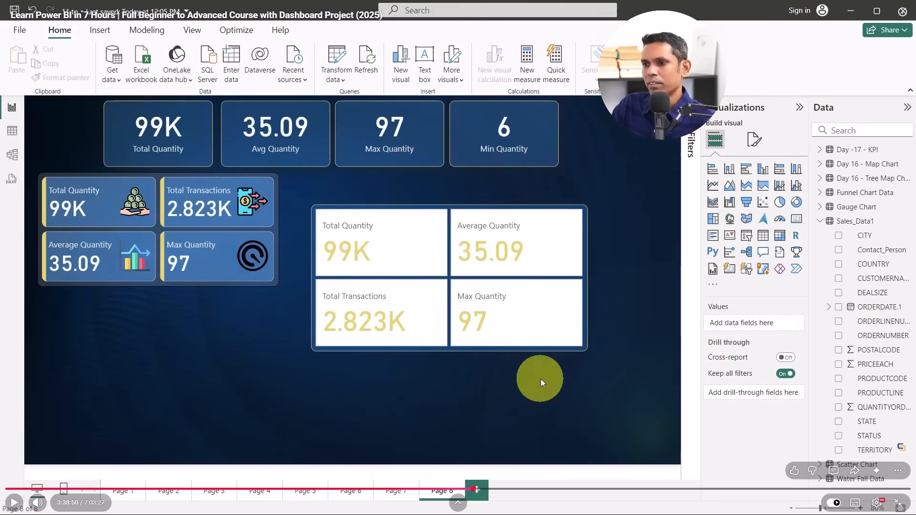
key("Left")
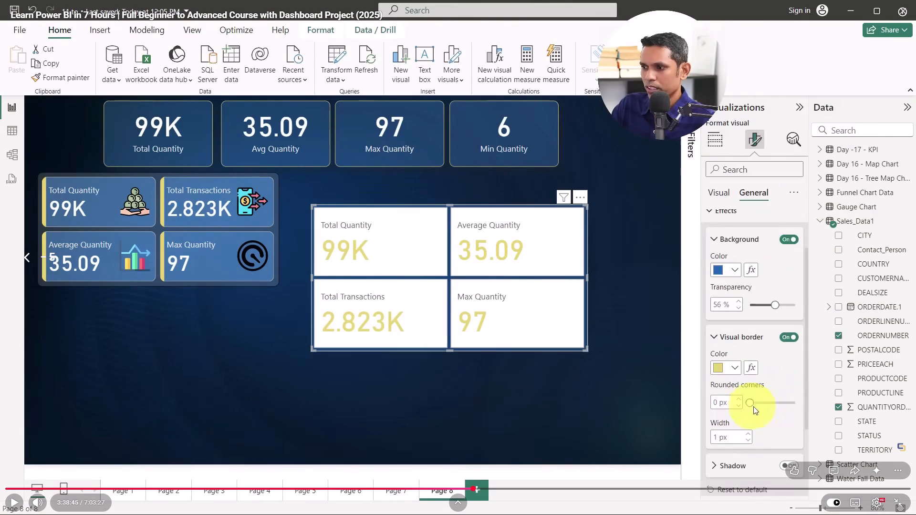
key("space")
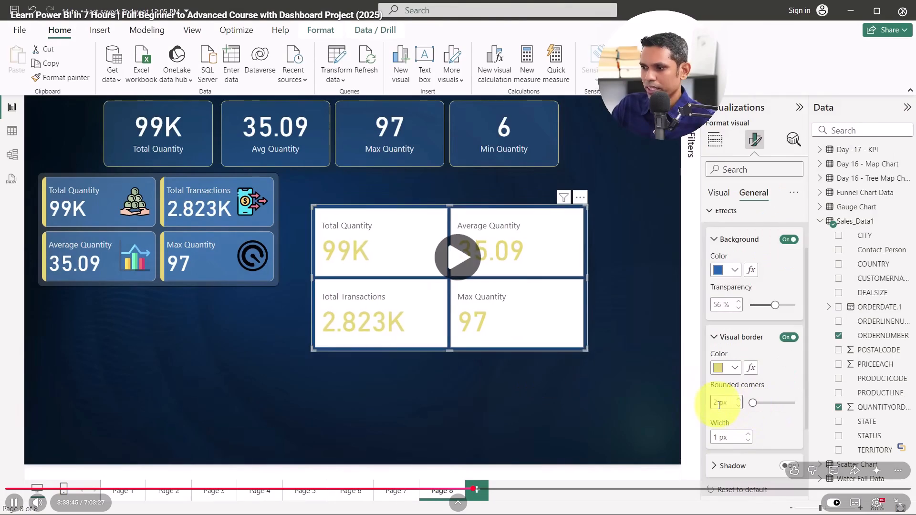
key("space")
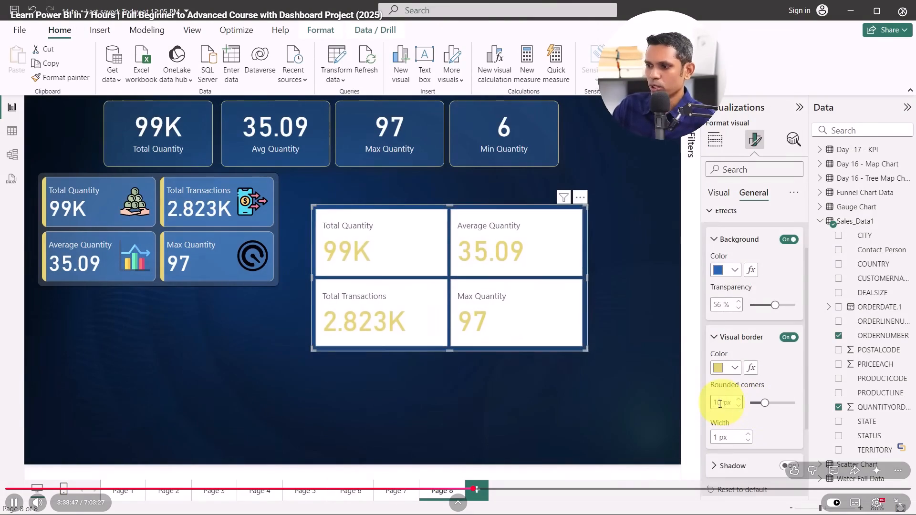
key("alt+Tab")
key("alt+Tab")
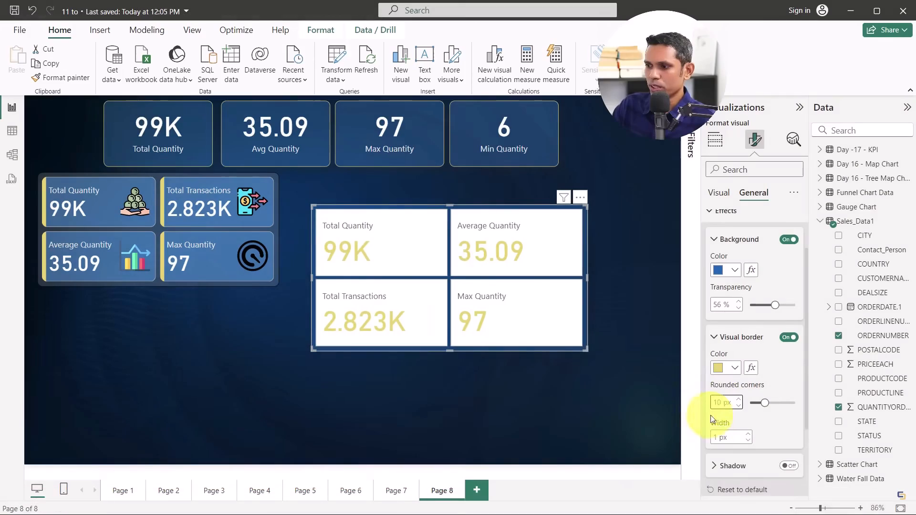
key("space")
key("alt+Tab")
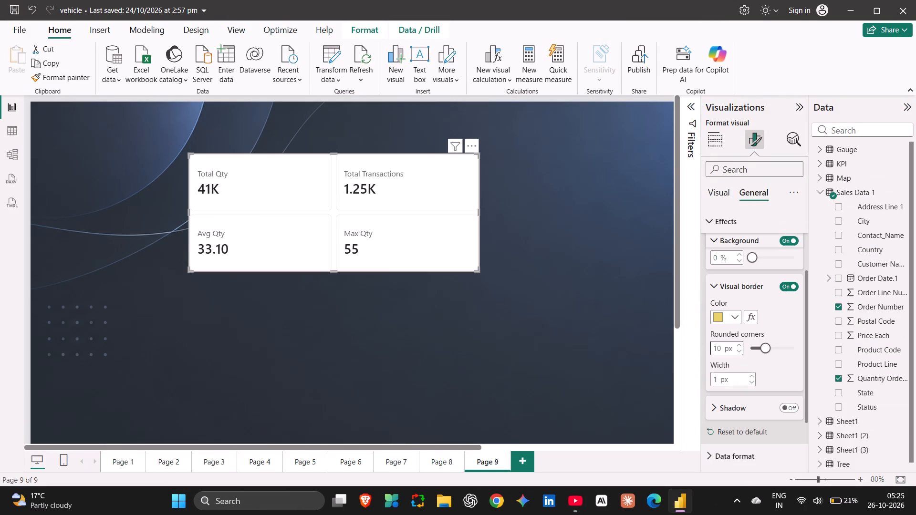
Switch to the course video and watch the part on the callout values' label settings and vertical alignment.
key("alt+Tab")
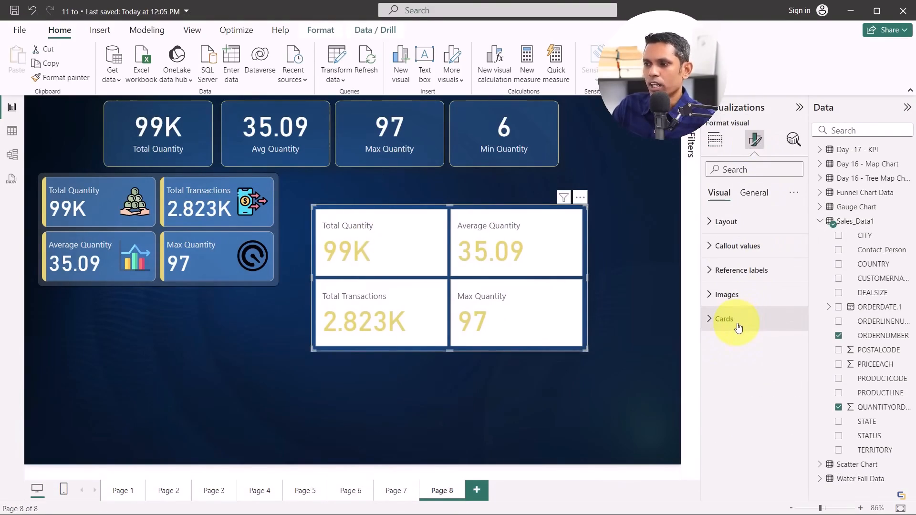
key("space")
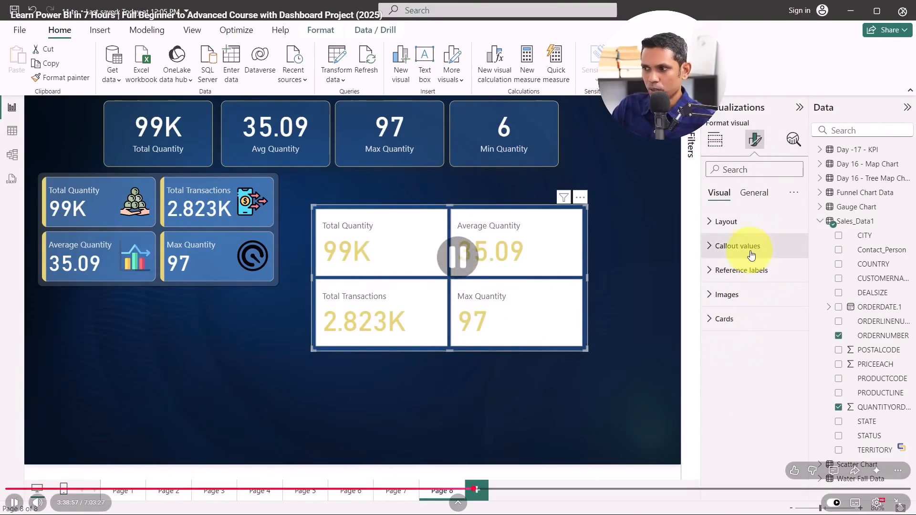
key("alt+Tab")
key("alt+Tab")
key("space")
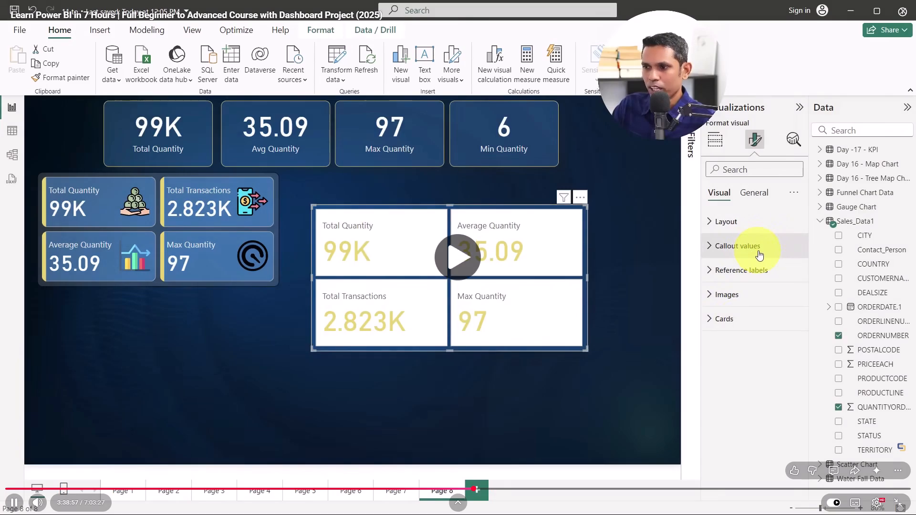
key("space")
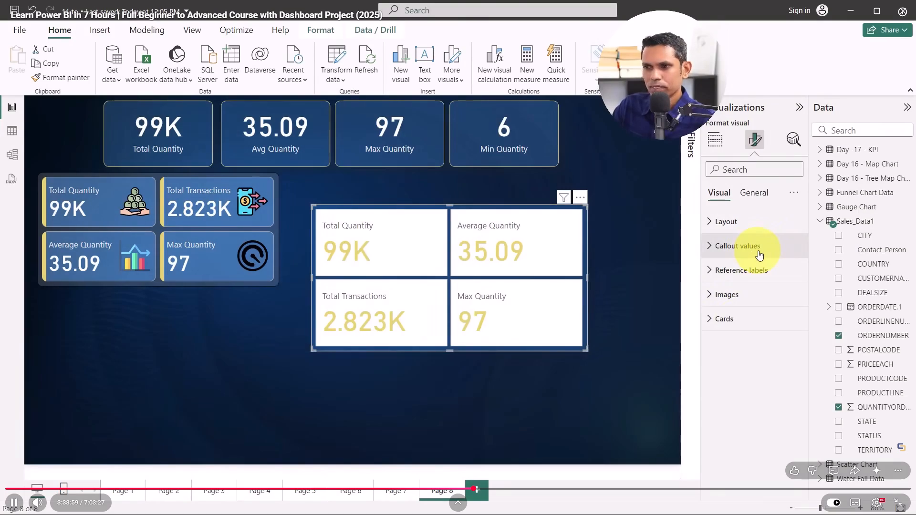
key("space")
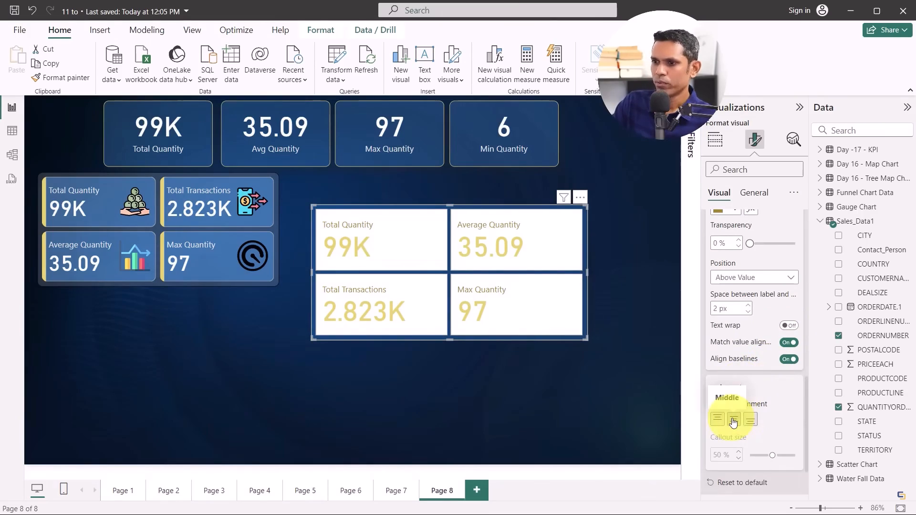
key("space")
key("space")
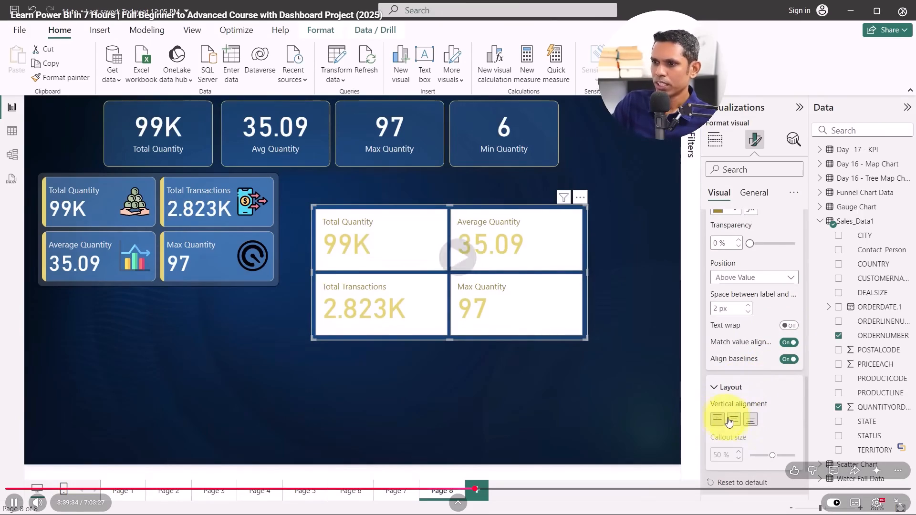
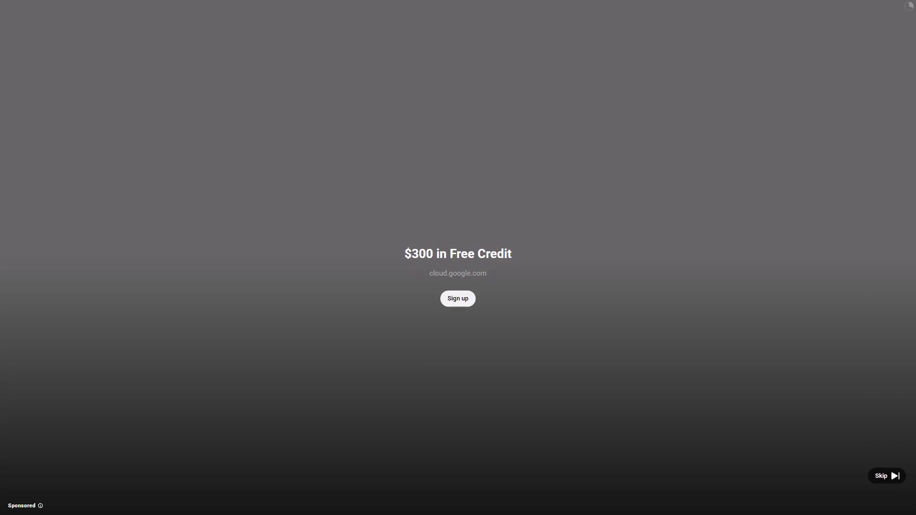
Skip the ad and watch the course video's part on the cards' shape and rounded corners.
left_click(890, 476)
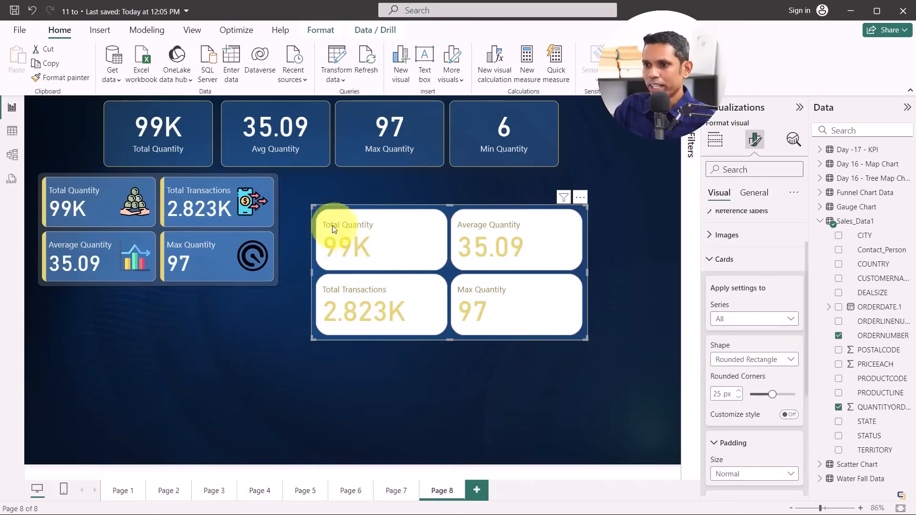
key("space")
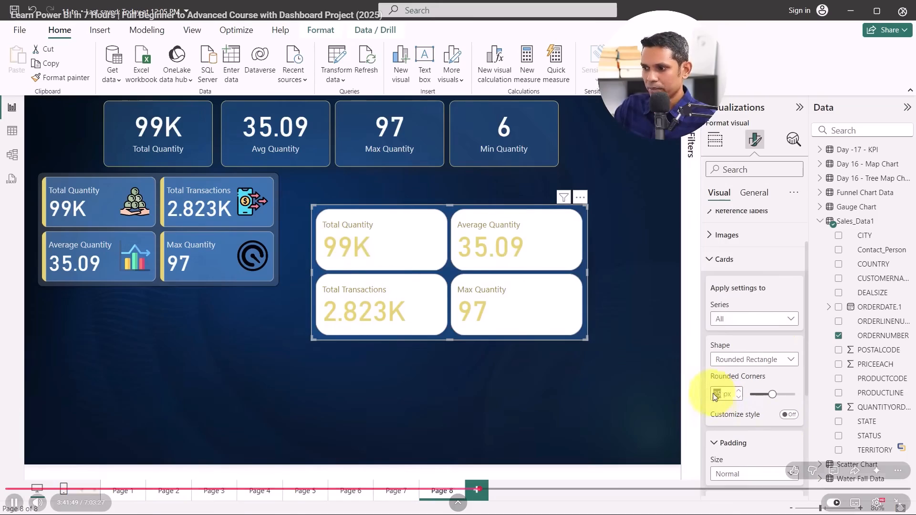
Return to the report and compare the Cards settings of Page 9's card visual, including layout and order, with those in the video.
key("alt+Tab")
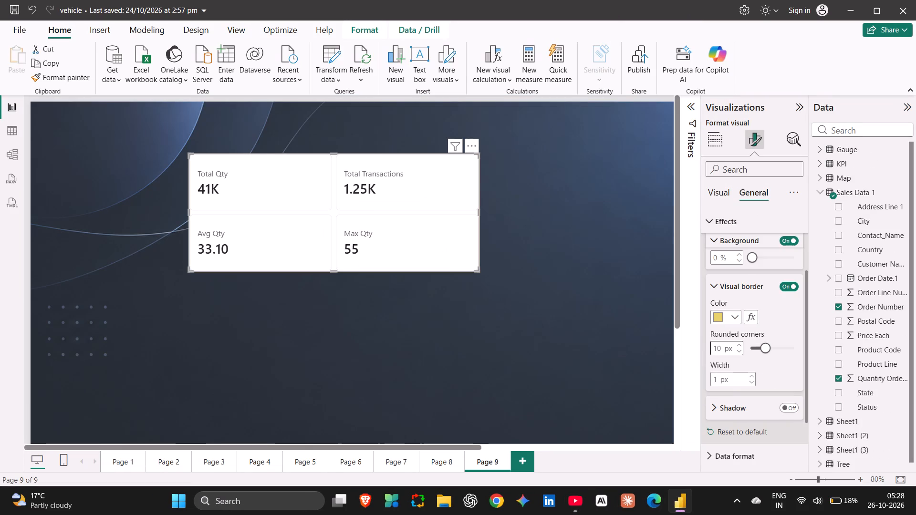
left_click(725, 189)
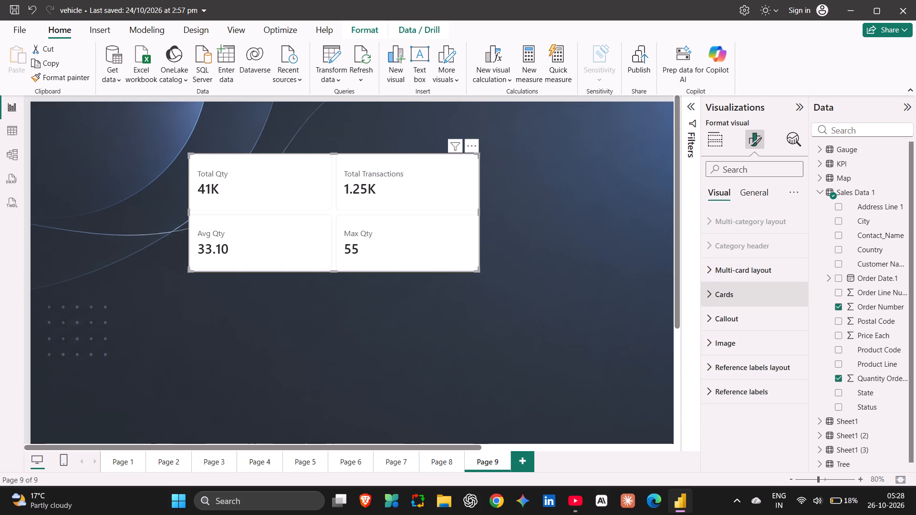
left_click(708, 293)
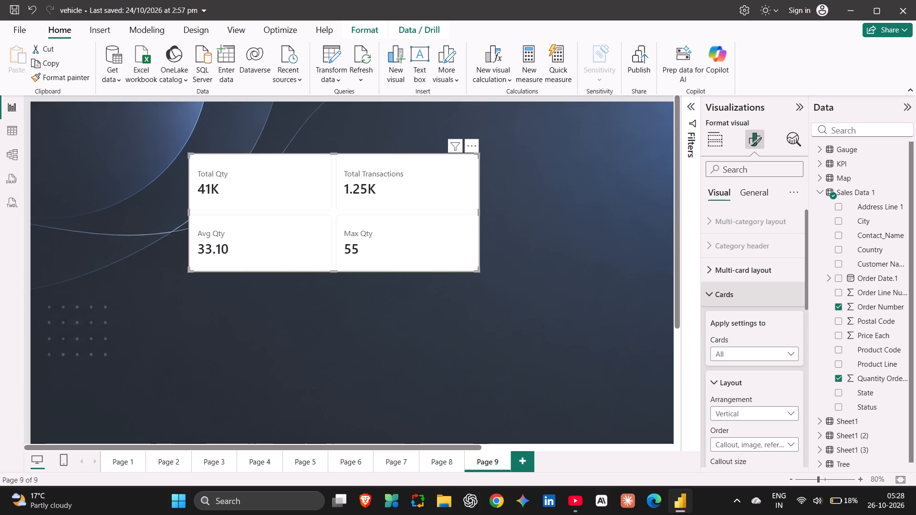
scroll(757, 397, "down", 1)
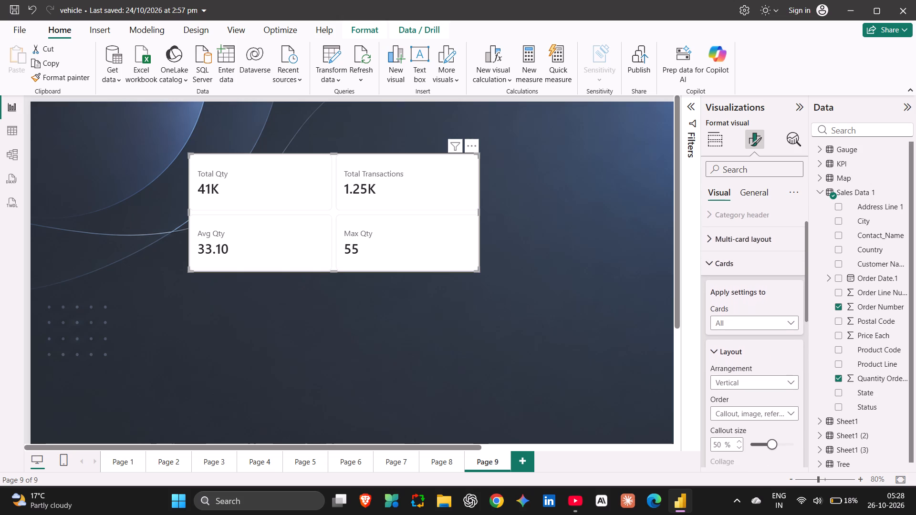
scroll(757, 397, "down", 3)
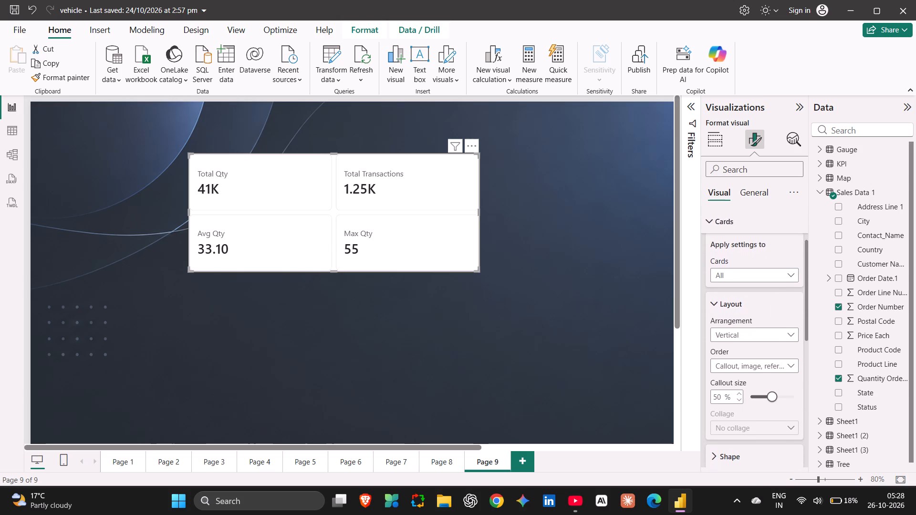
key("alt+Tab")
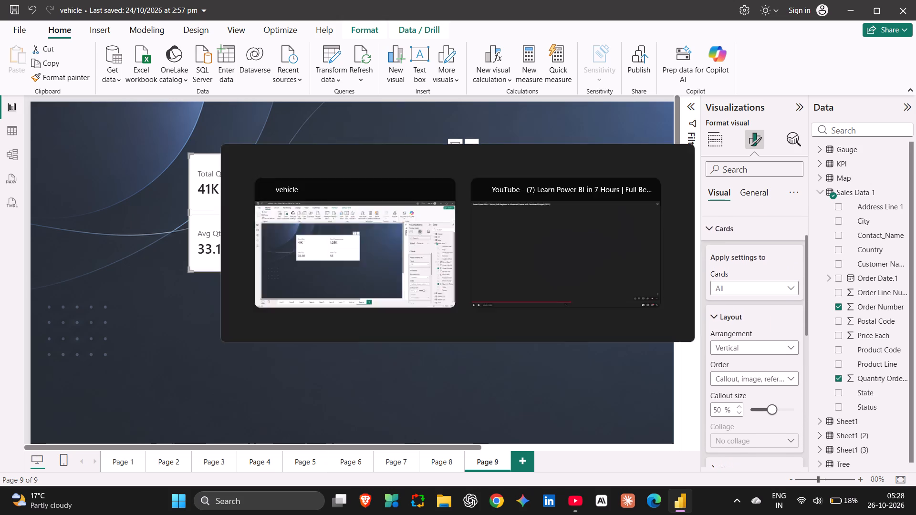
key("alt+Tab")
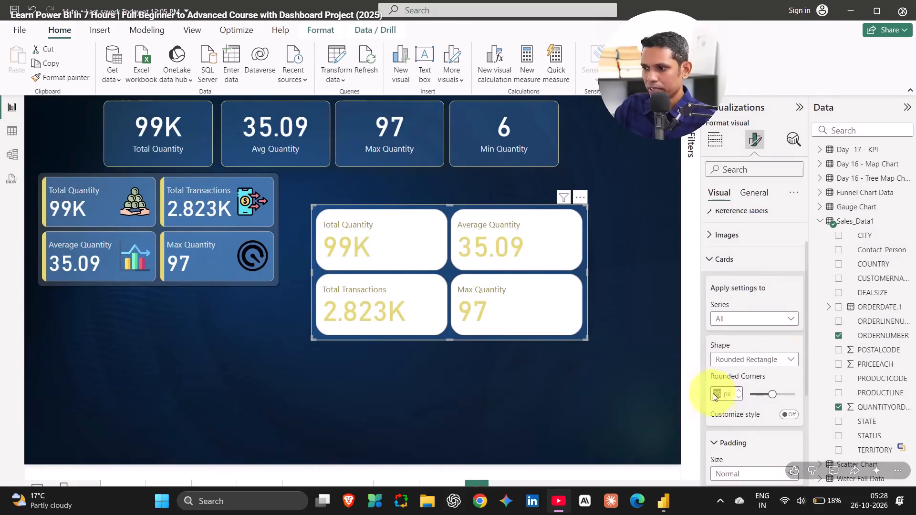
left_click(759, 376)
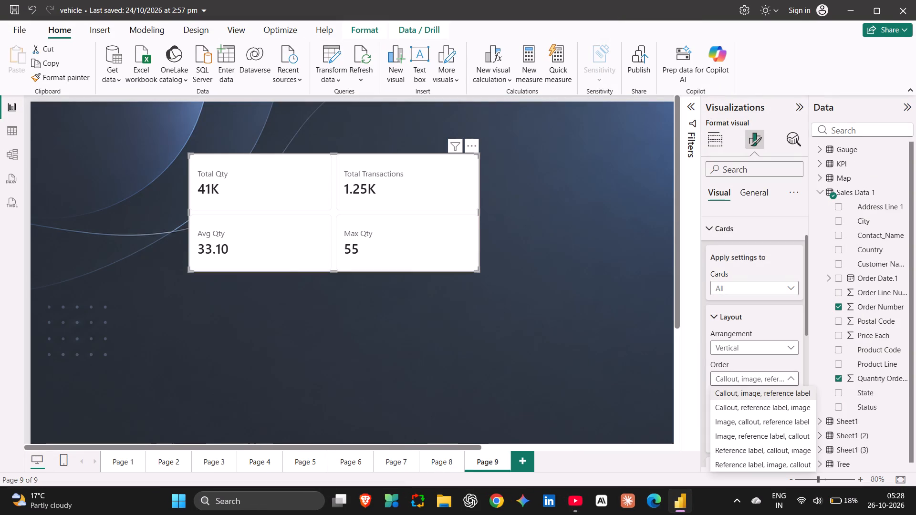
left_click(759, 376)
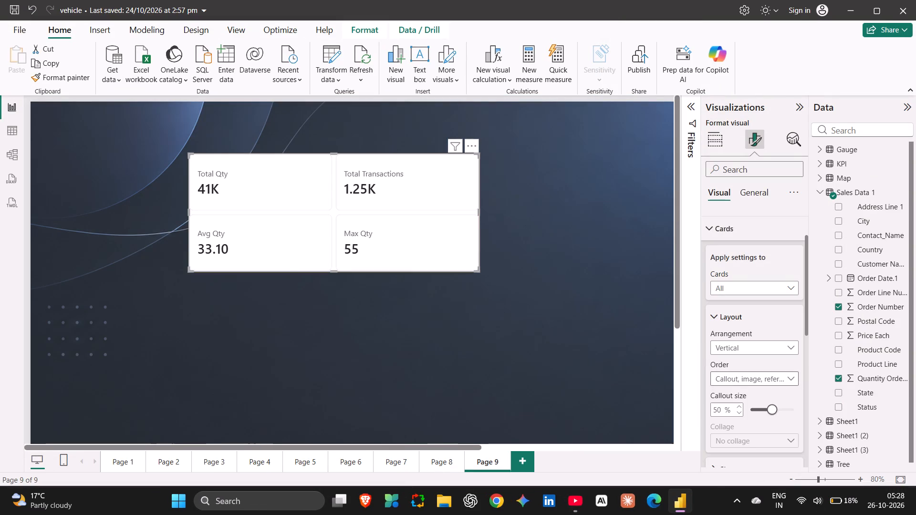
key("alt+Tab")
key("alt+Tab")
scroll(759, 376, "down", 2)
scroll(759, 376, "up", 1)
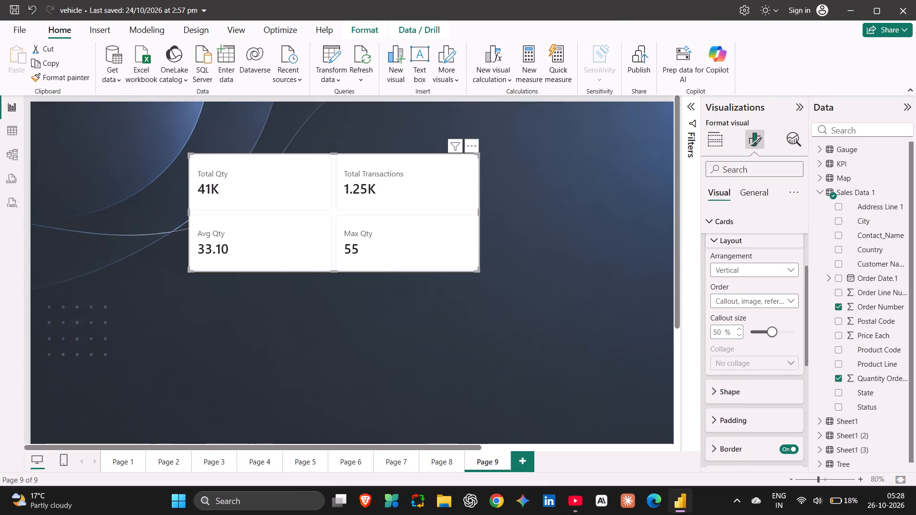
scroll(758, 397, "up", 2)
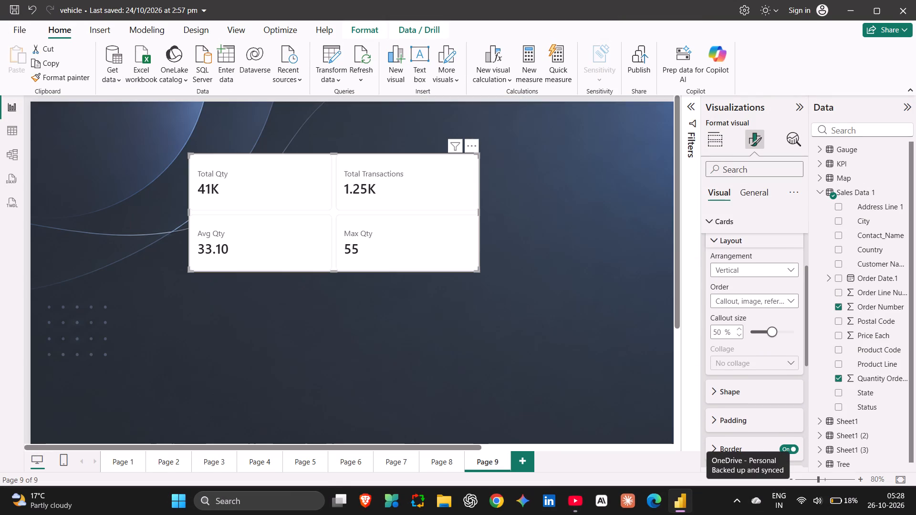
scroll(749, 345, "up", 2)
scroll(743, 331, "down", 1)
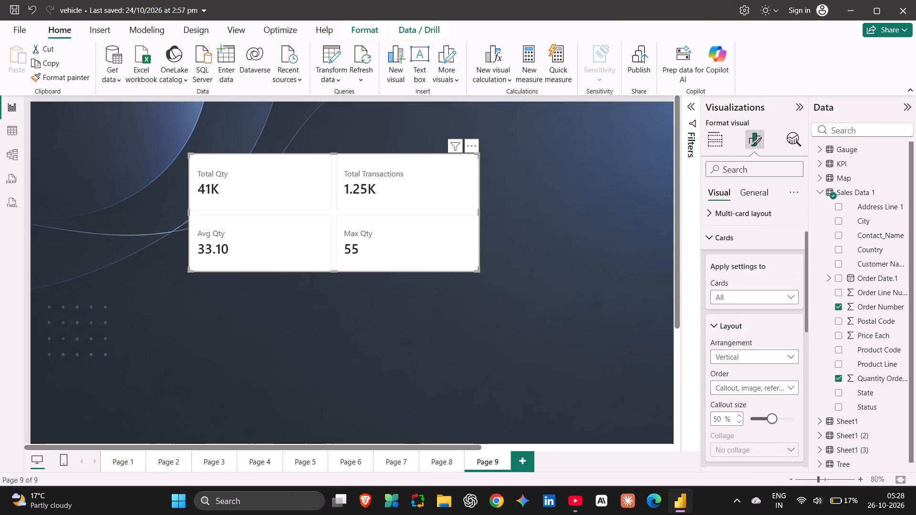
scroll(743, 331, "down", 3)
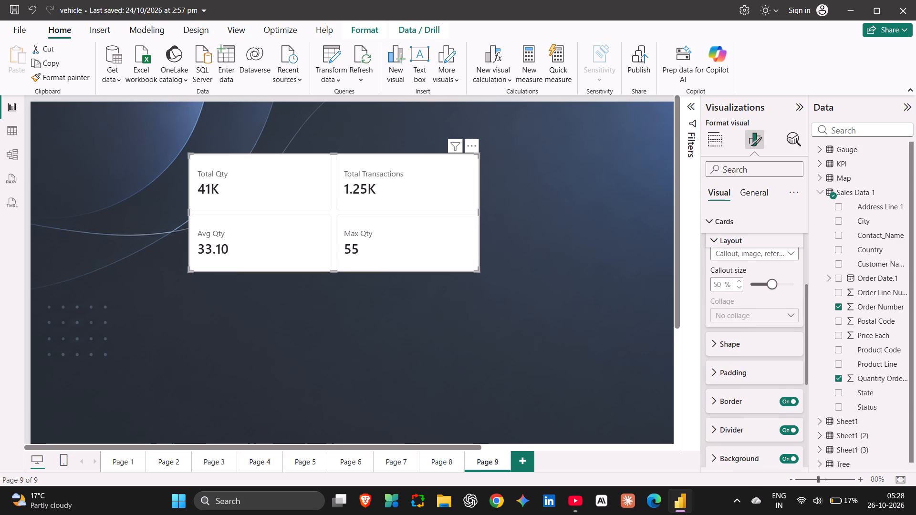
In the Cards shape settings, set the rounded rectangles' corner radius to 10 px for all cards.
left_click(711, 343)
scroll(711, 342, "down", 1)
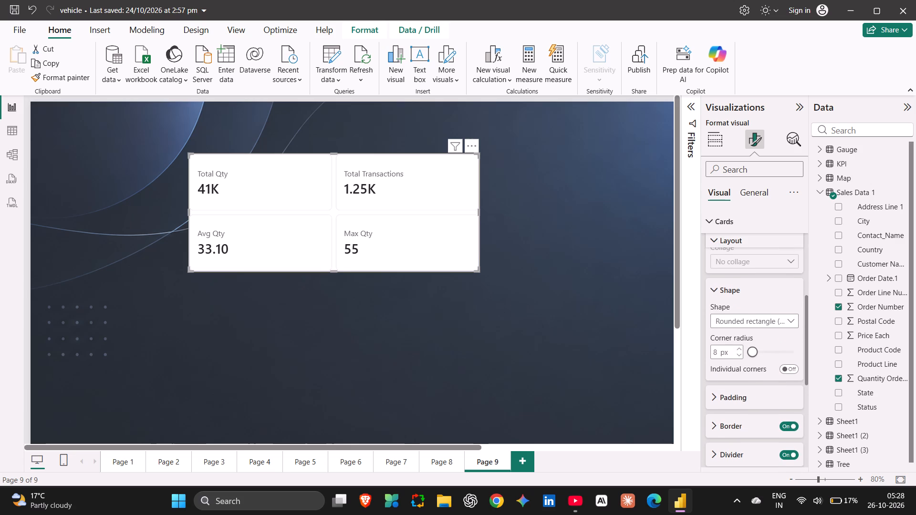
left_click(792, 321)
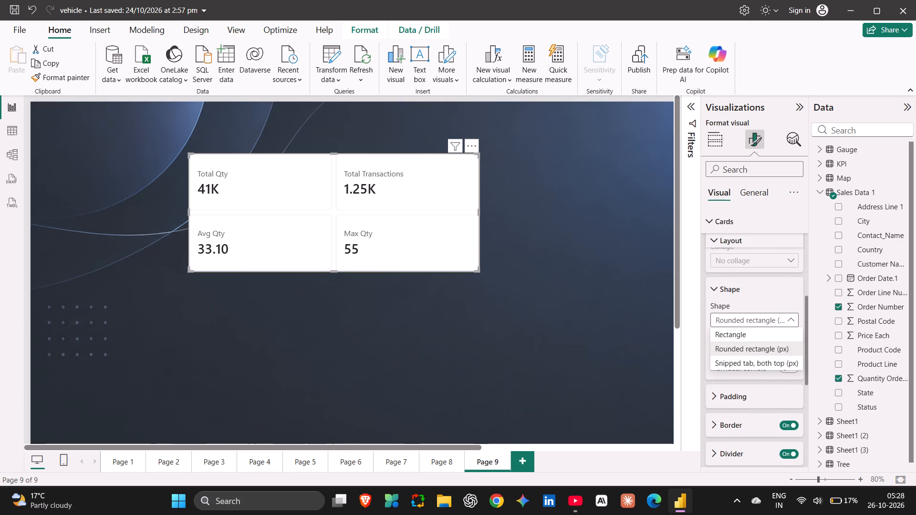
left_click(792, 321)
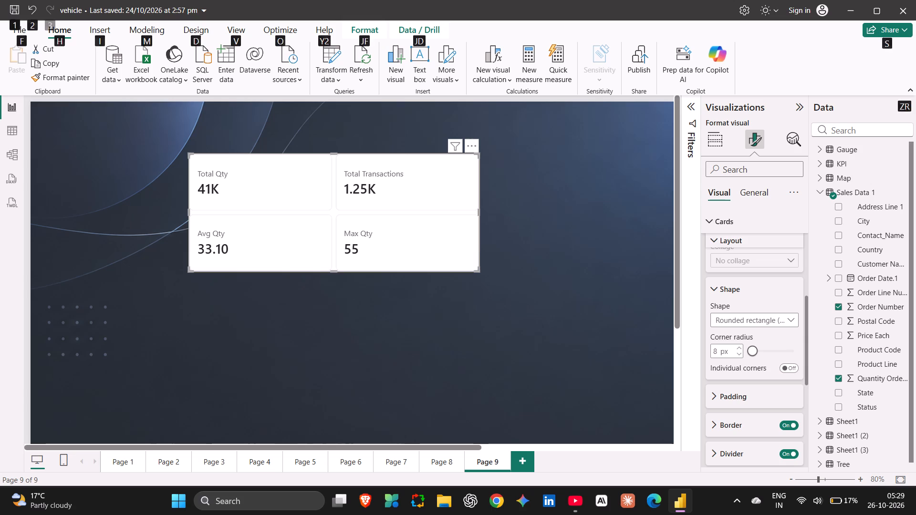
left_click(791, 369)
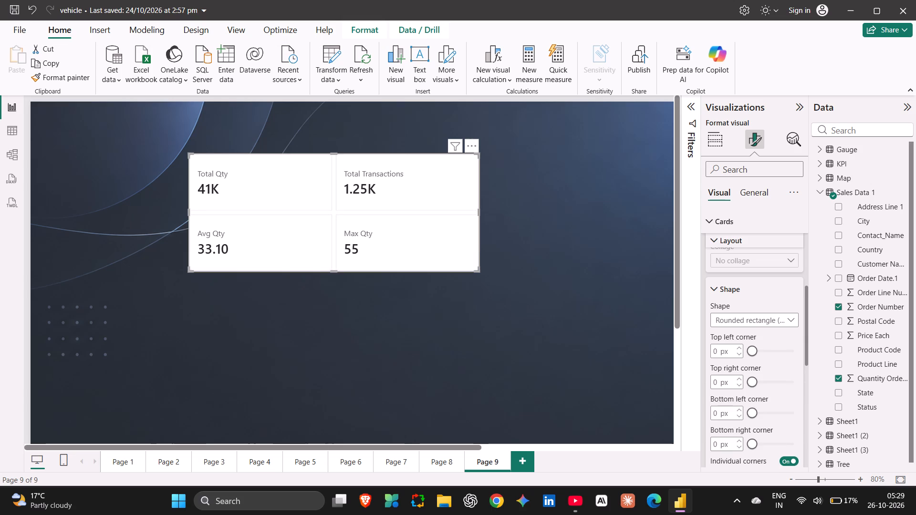
left_click(783, 458)
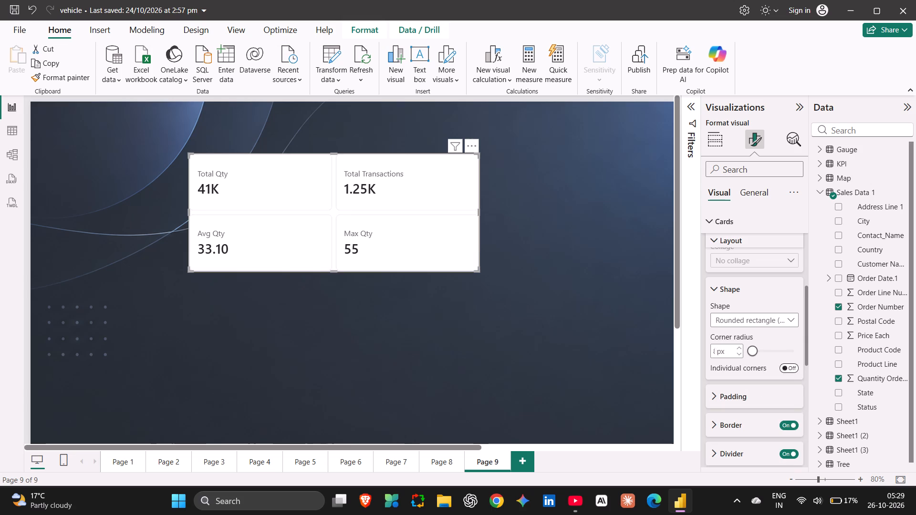
double_click(737, 350)
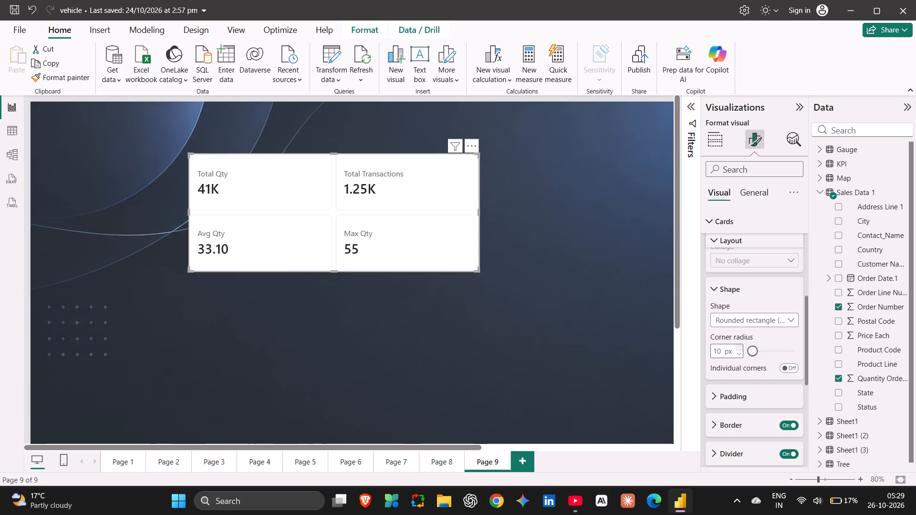
Switch to the course video and watch the part on the cards' corner size and snipped tab shape, checking against the report.
key("alt+Tab")
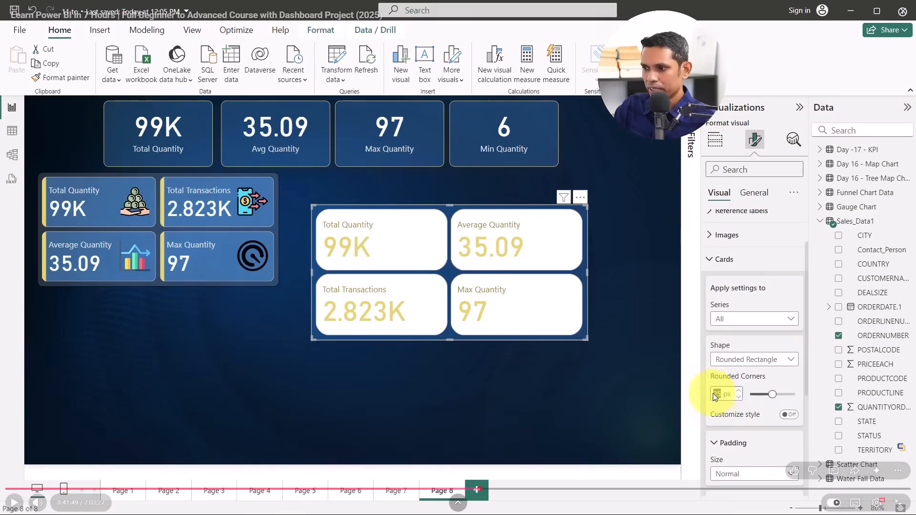
key("space")
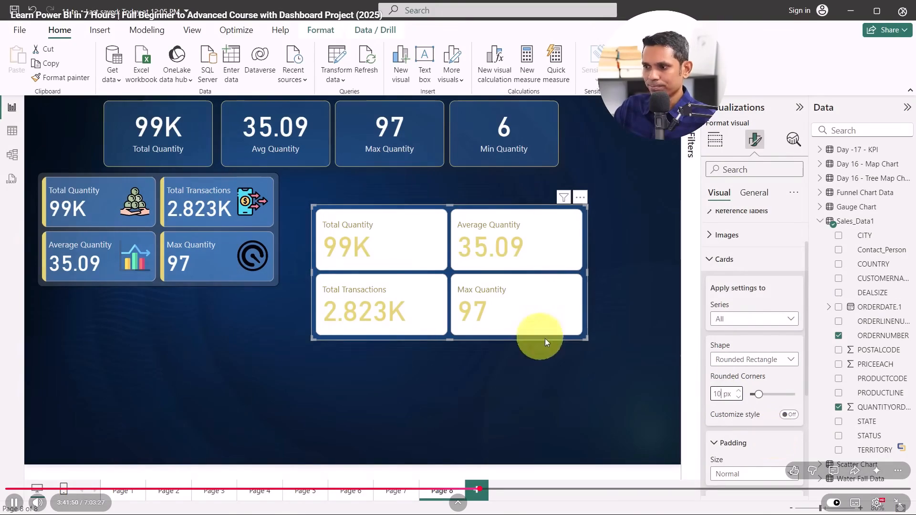
key("alt+Tab")
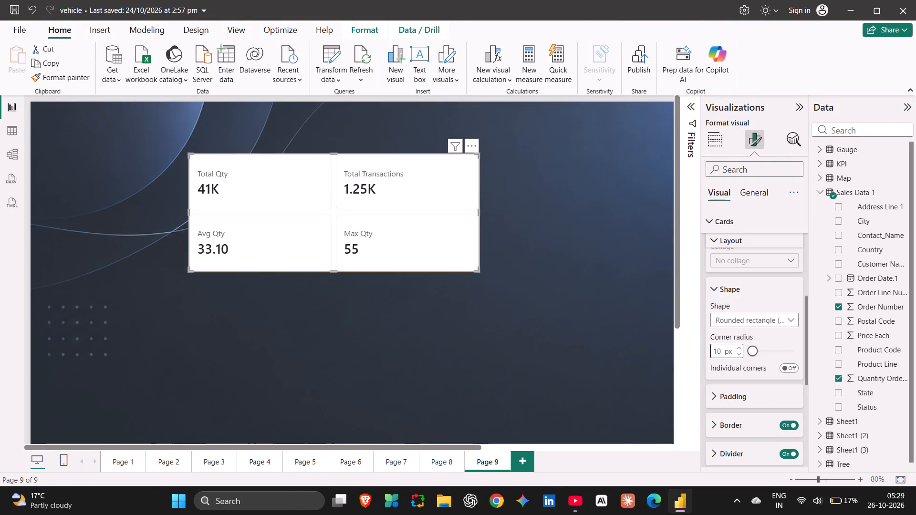
key("alt+Tab")
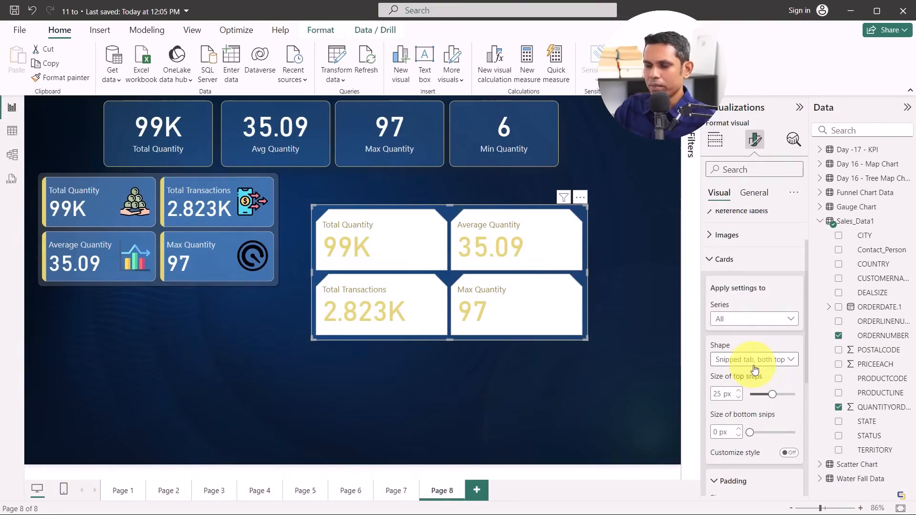
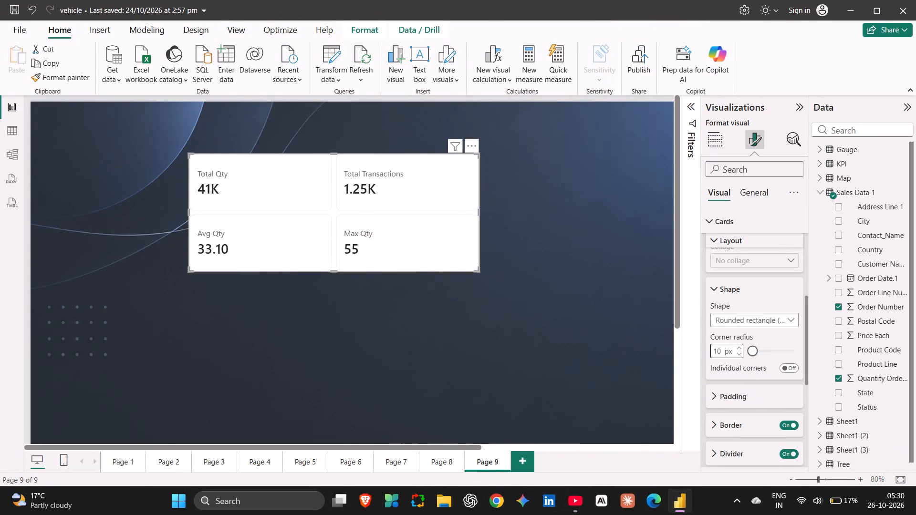
Review the Padding settings of all cards on Page 9's card visual and collapse the Shape, Padding and Layout groups.
scroll(737, 350, "down", 1)
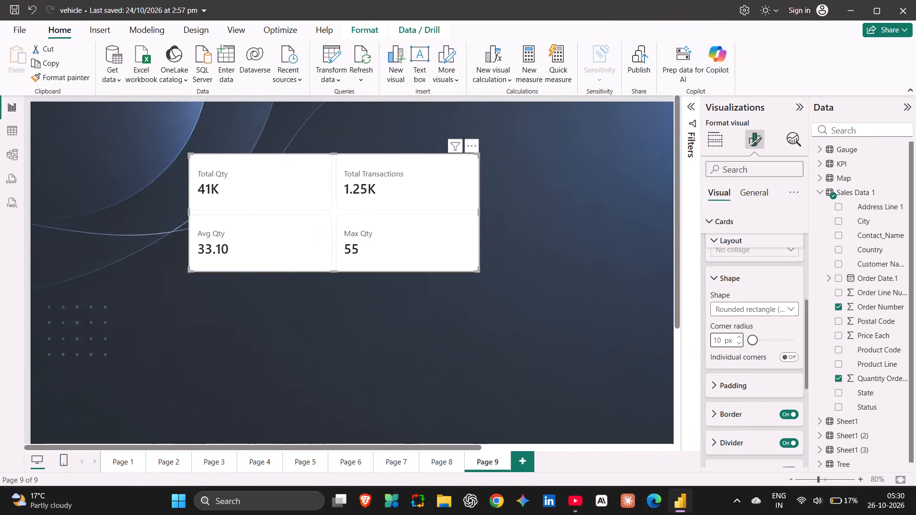
left_click(713, 280)
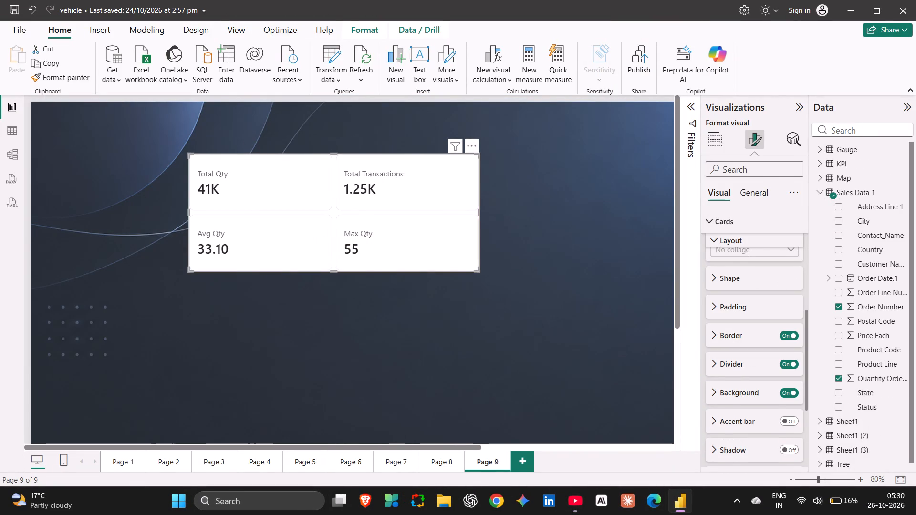
left_click(712, 306)
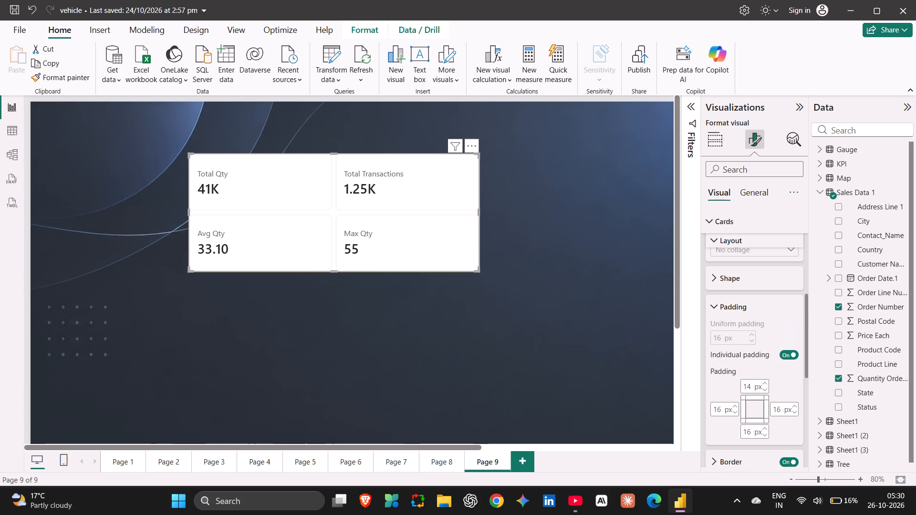
left_click(712, 306)
scroll(712, 306, "up", 3)
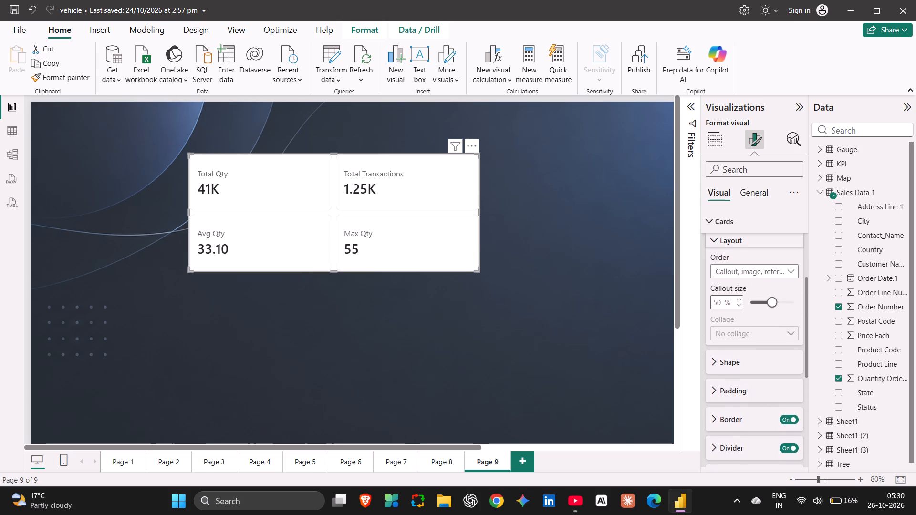
scroll(712, 306, "up", 2)
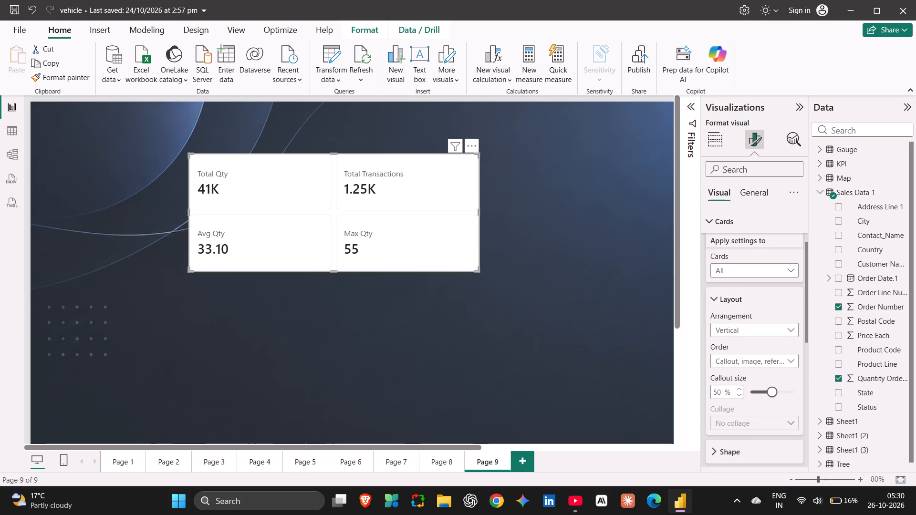
left_click(712, 299)
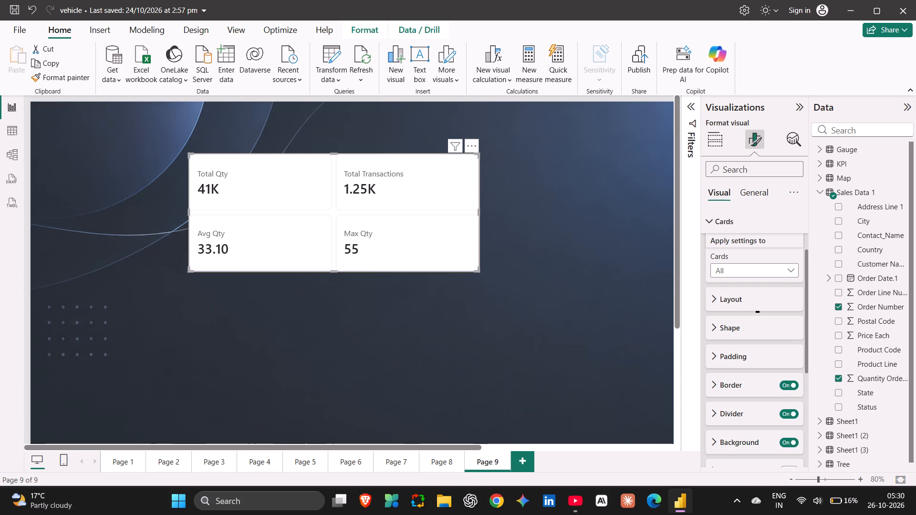
scroll(721, 351, "down", 2)
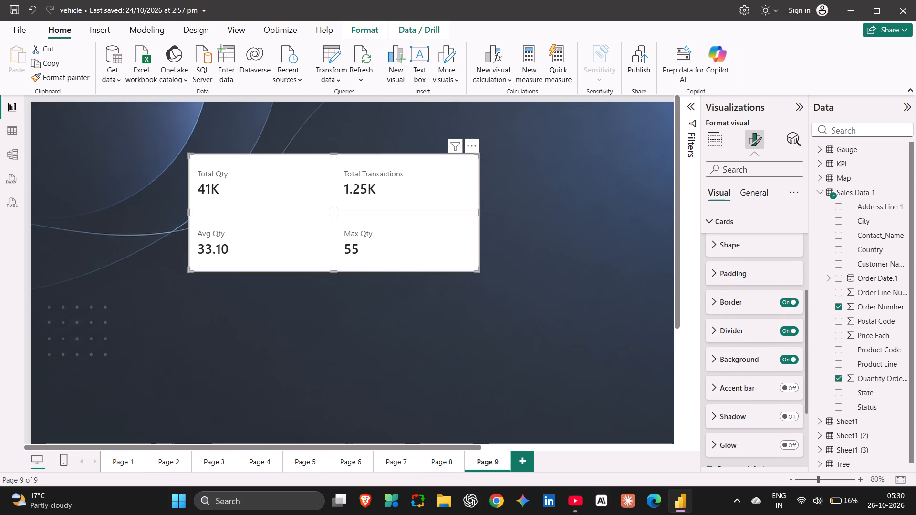
Set the background fill of all cards to the light yellow from the recent colors, trying a dark navy first.
left_click(712, 355)
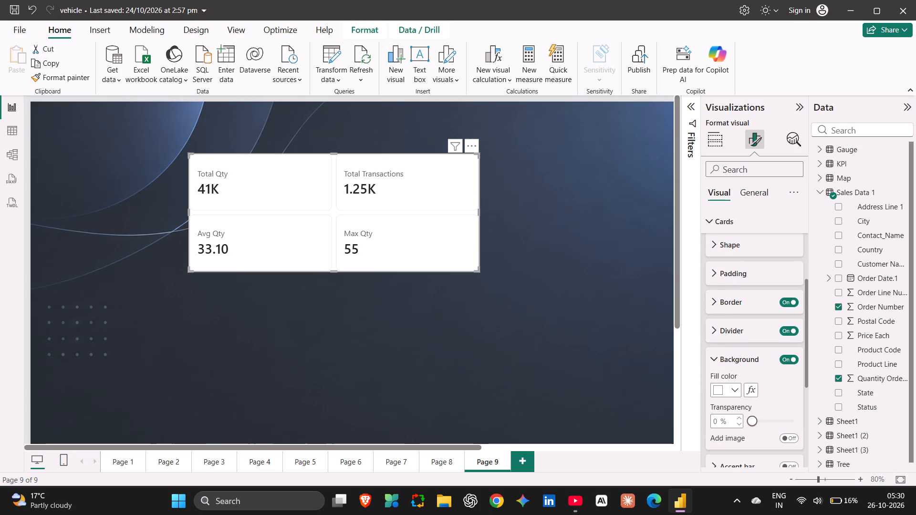
scroll(723, 377, "down", 2)
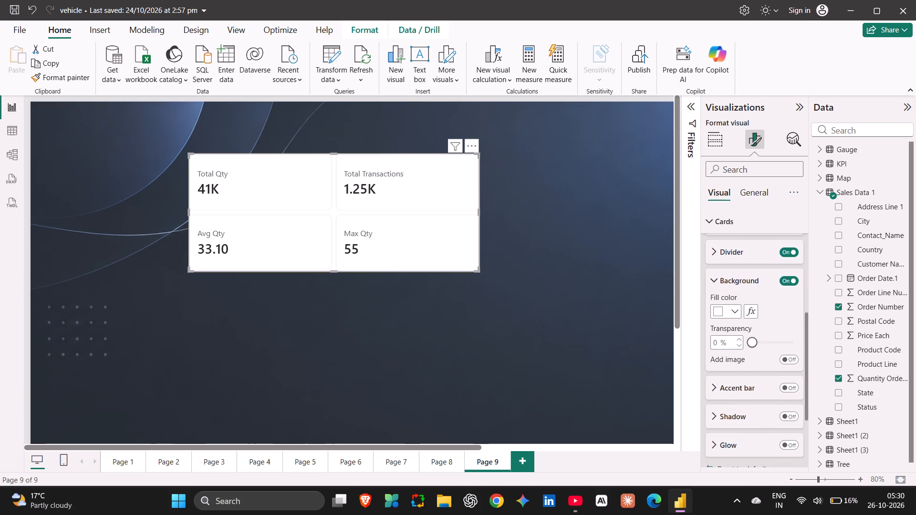
scroll(723, 377, "down", 1)
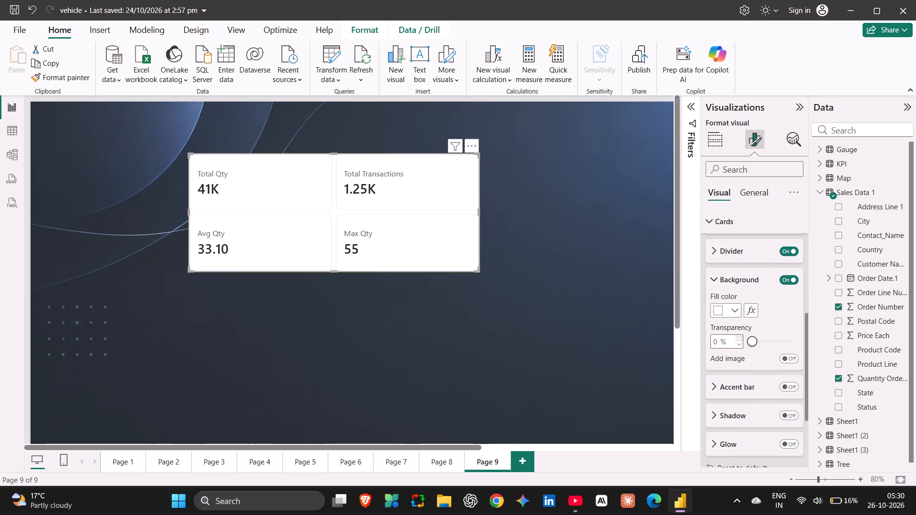
left_click(731, 312)
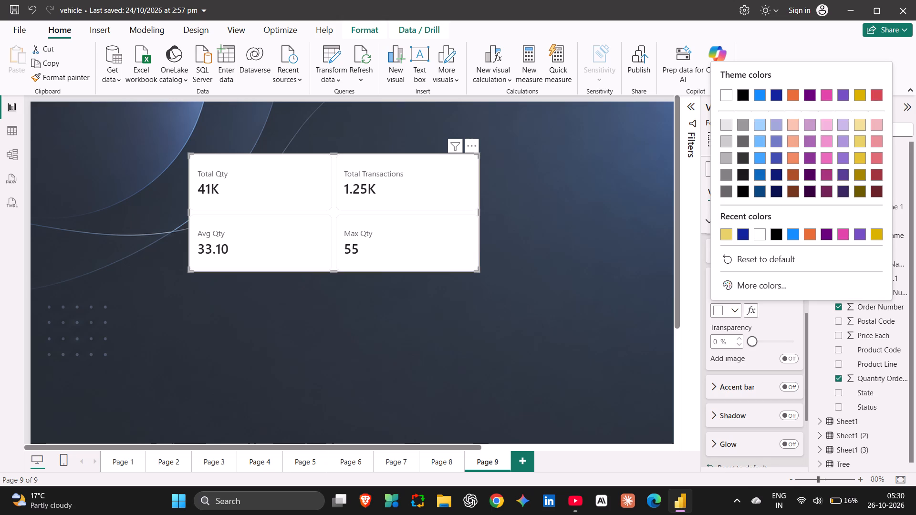
left_click(776, 192)
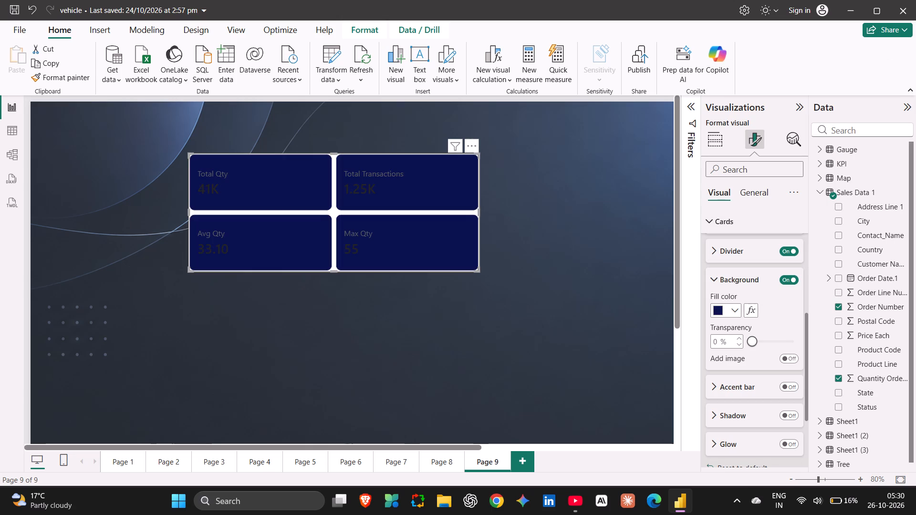
left_click(734, 309)
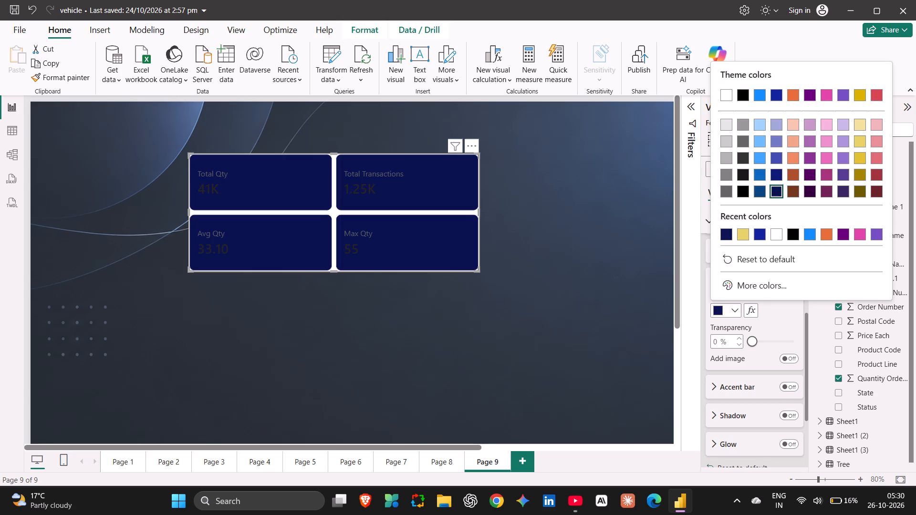
left_click(745, 240)
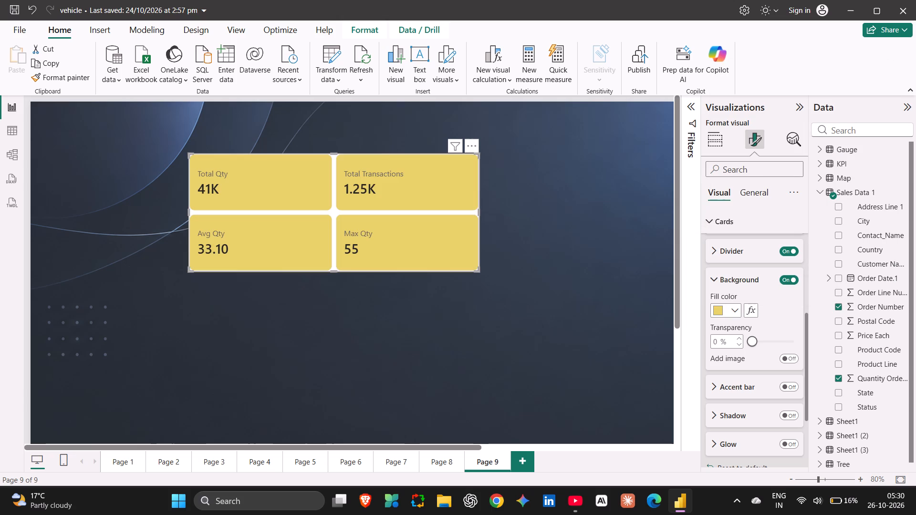
Turn on Add image for all cards' background and review its source, fit, height, transparency and effects options.
left_click(784, 357)
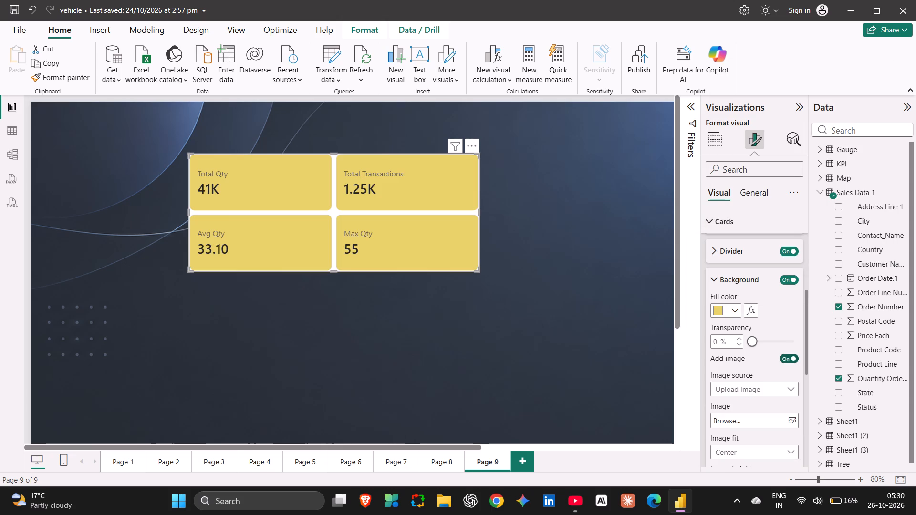
left_click_drag(784, 357, 757, 371)
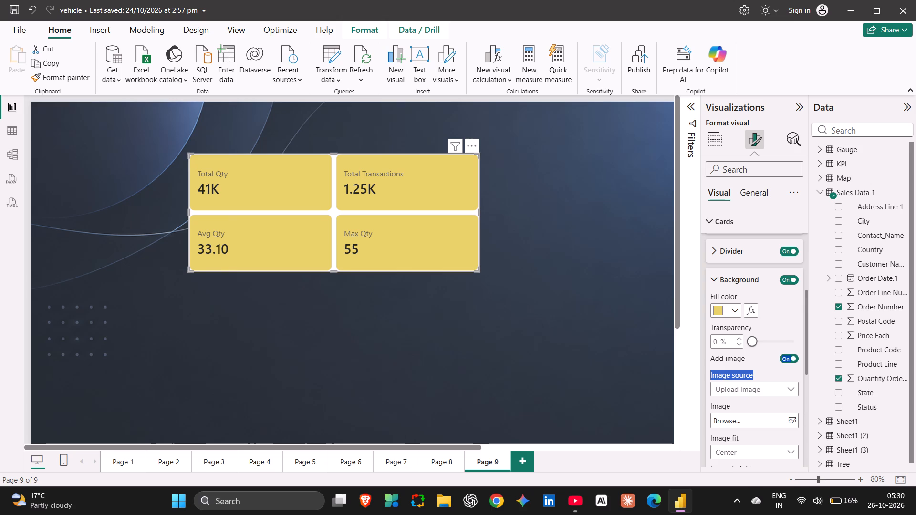
left_click(757, 371)
scroll(757, 371, "down", 1)
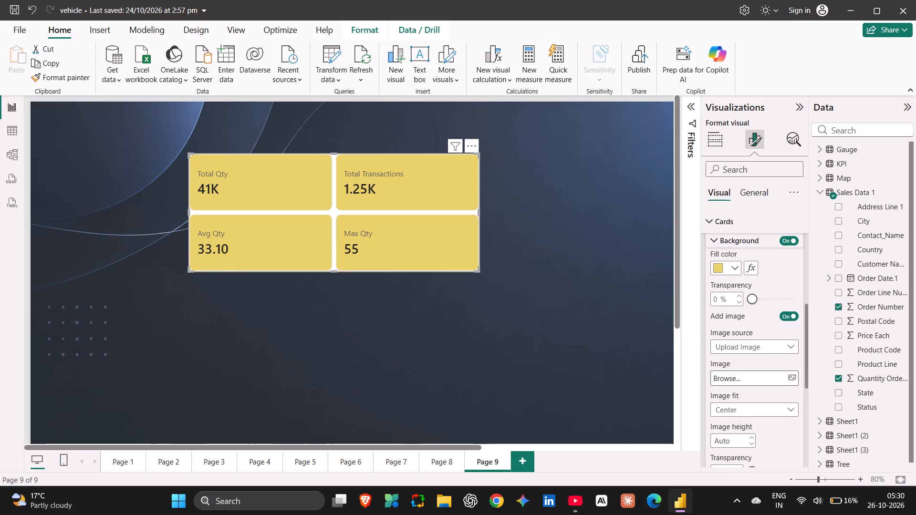
scroll(757, 371, "down", 2)
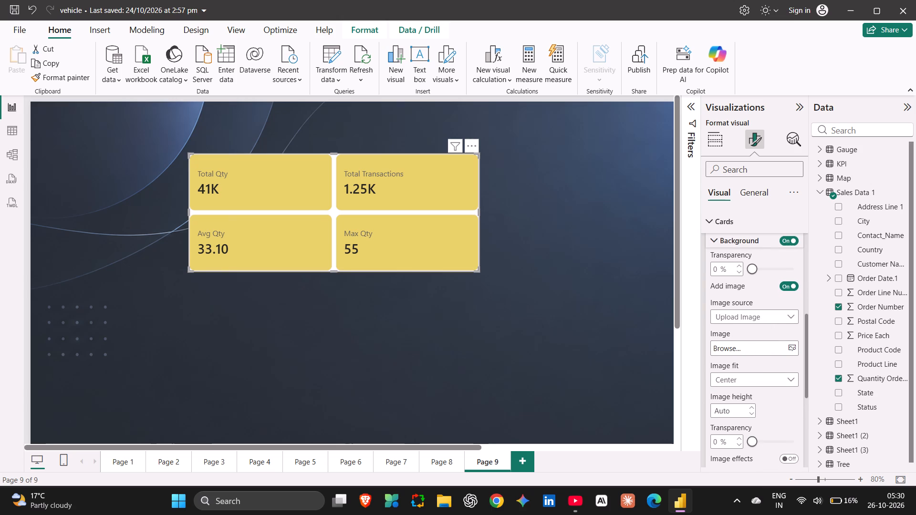
scroll(757, 371, "down", 2)
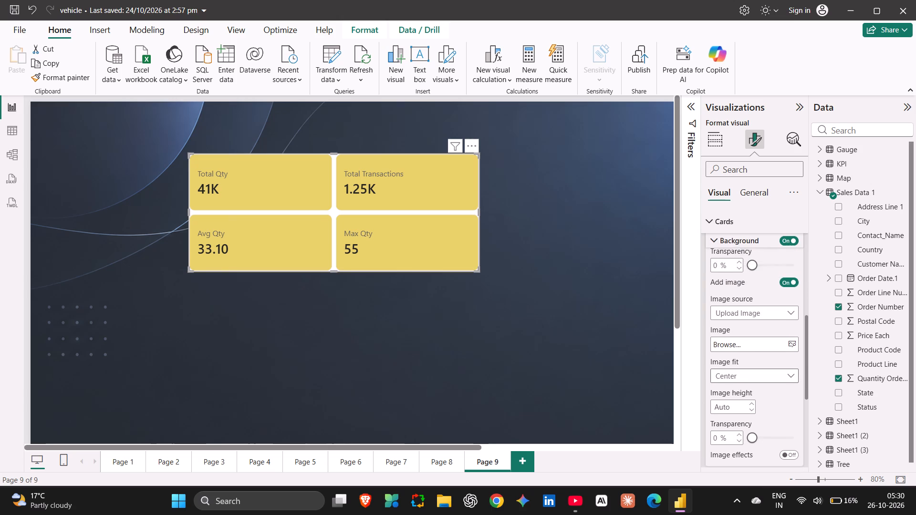
scroll(757, 371, "down", 1)
Switch to the course video, play a moment of the cards' background color part, and return to the report.
key("alt+Tab")
key("space")
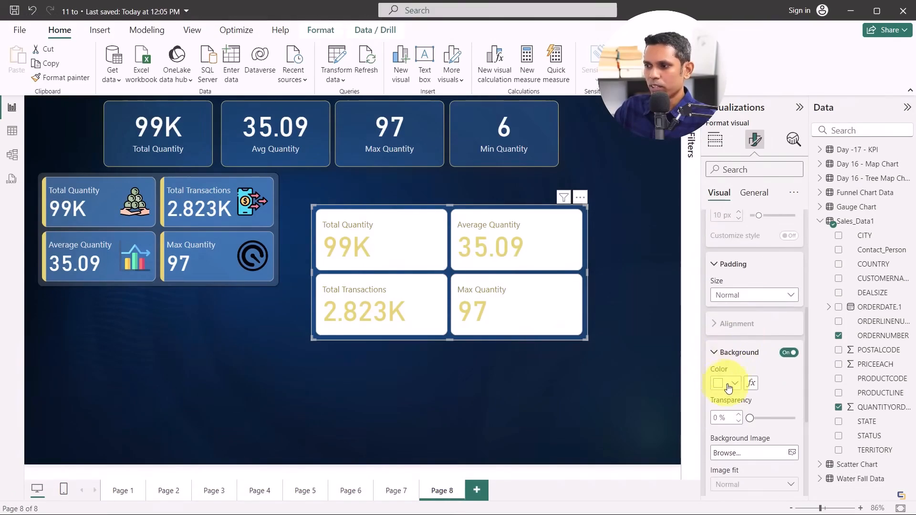
key("space")
key("alt+Tab")
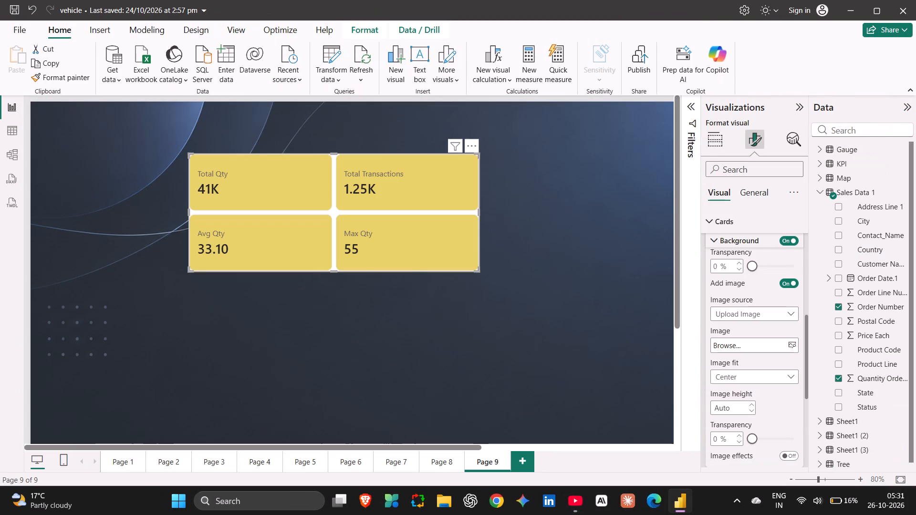
Apply the card settings to Total Qty only and set its background fill to #f0a787, Theme color 3, 40% lighter.
left_click(715, 240)
scroll(715, 240, "up", 2)
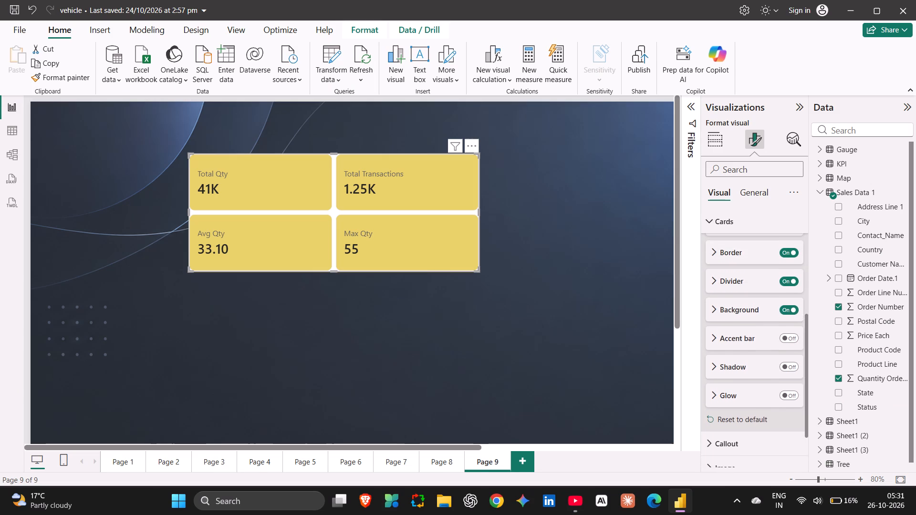
scroll(715, 240, "up", 2)
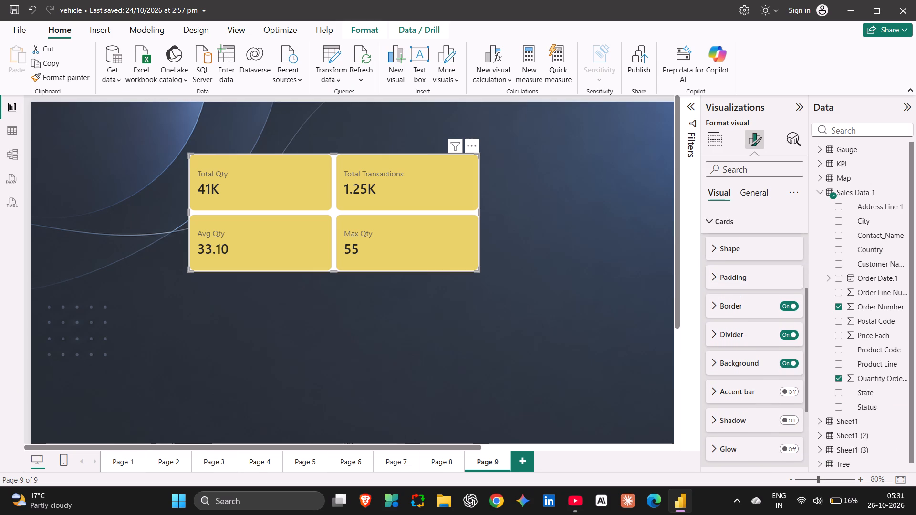
scroll(712, 277, "up", 1)
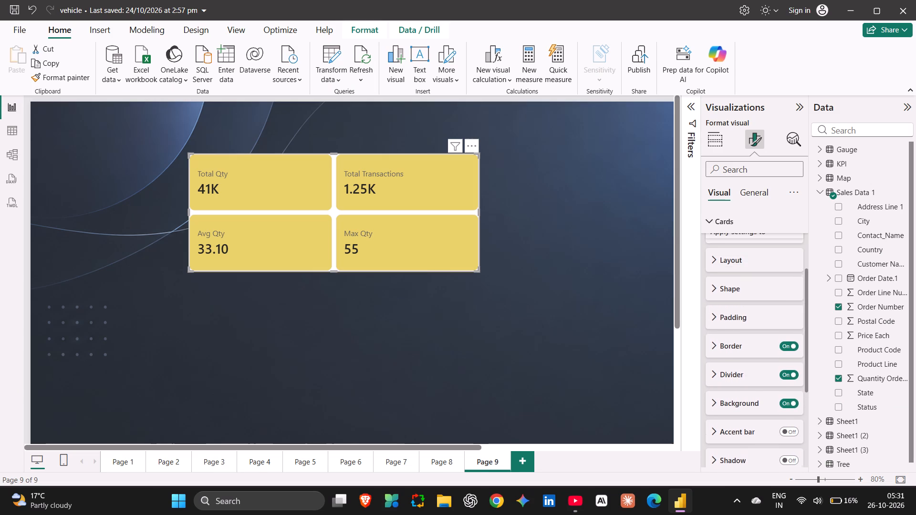
scroll(712, 277, "up", 2)
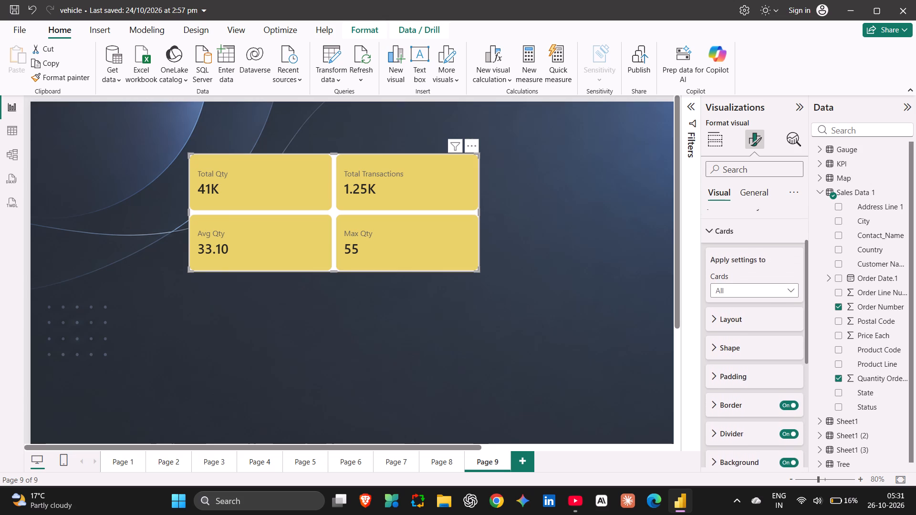
scroll(712, 277, "up", 1)
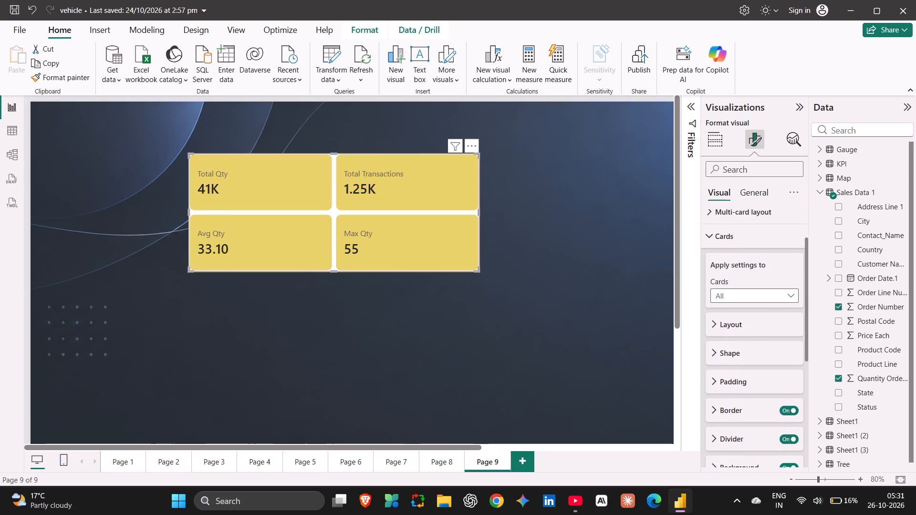
left_click(766, 299)
left_click(762, 326)
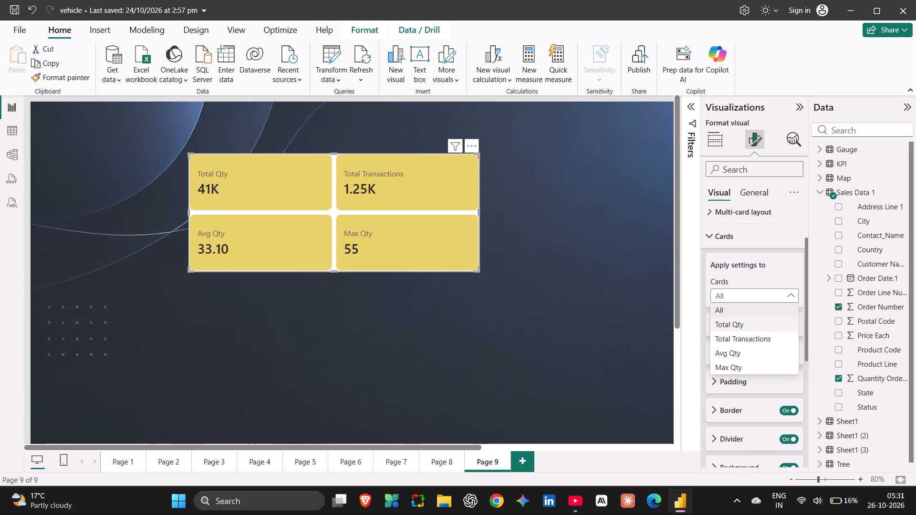
scroll(762, 326, "down", 3)
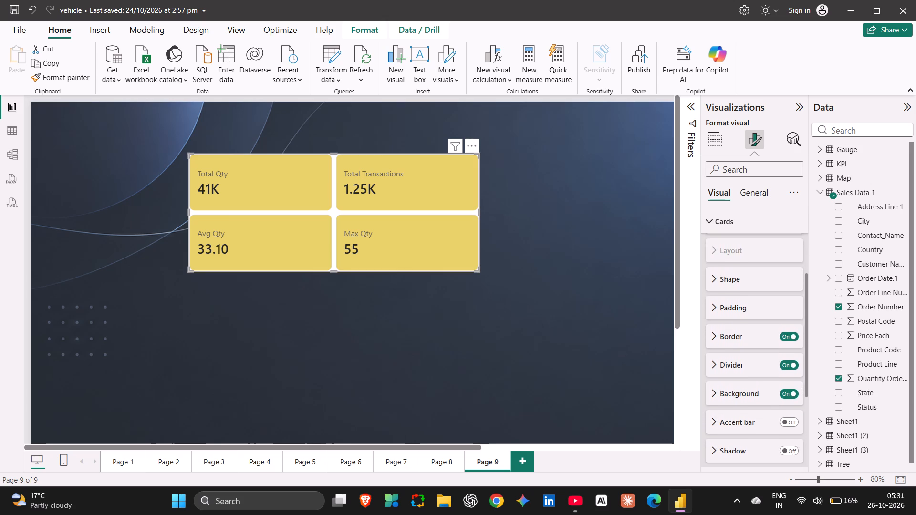
left_click(711, 393)
left_click(733, 419)
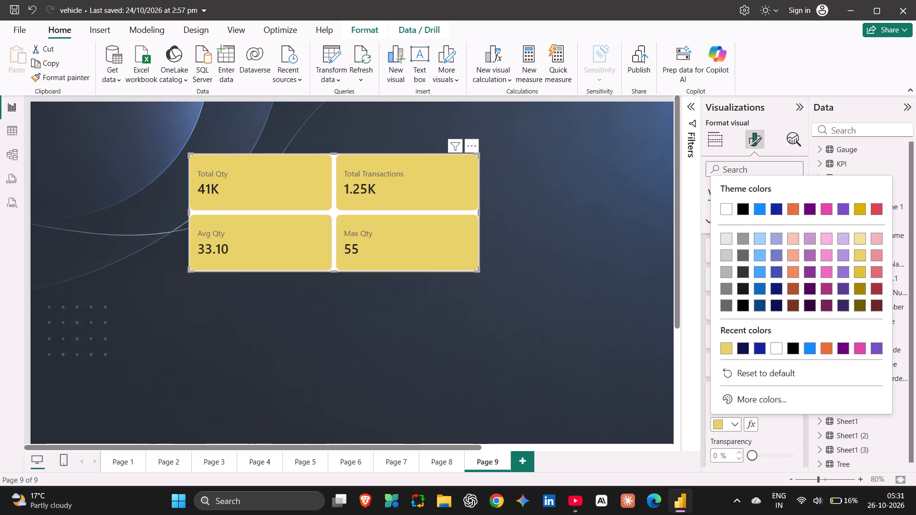
left_click(795, 253)
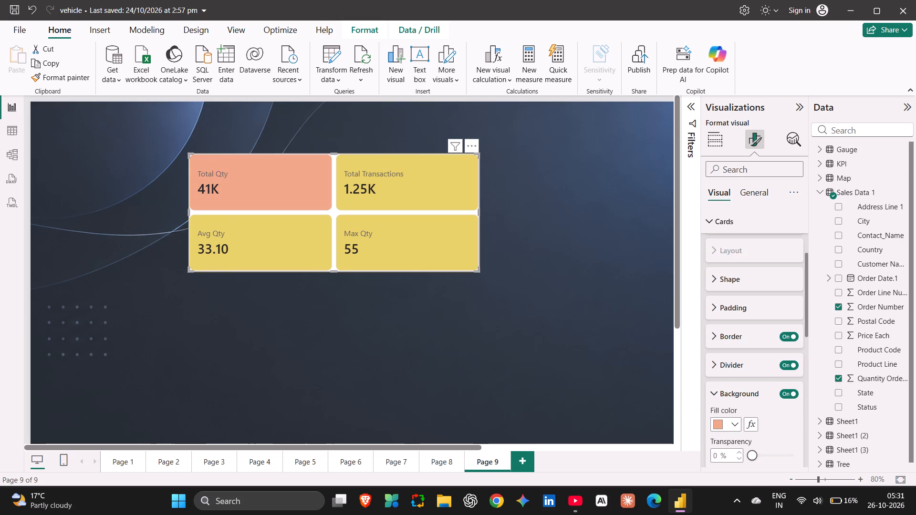
Switch back to the course video and resume the part on the cards' background color.
key("alt+Tab")
key("space")
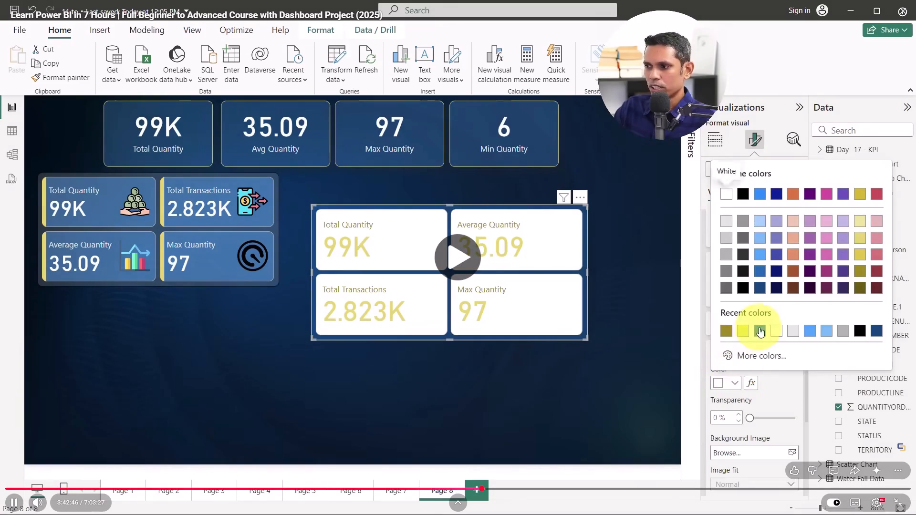
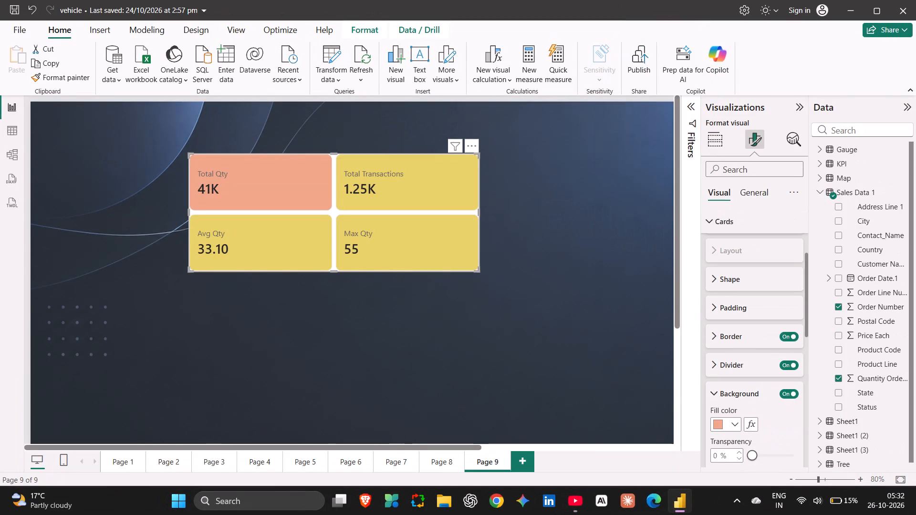
Apply the card settings to All and set the background fill to #0e1a77, Theme color 2, 25% darker.
scroll(795, 253, "up", 5)
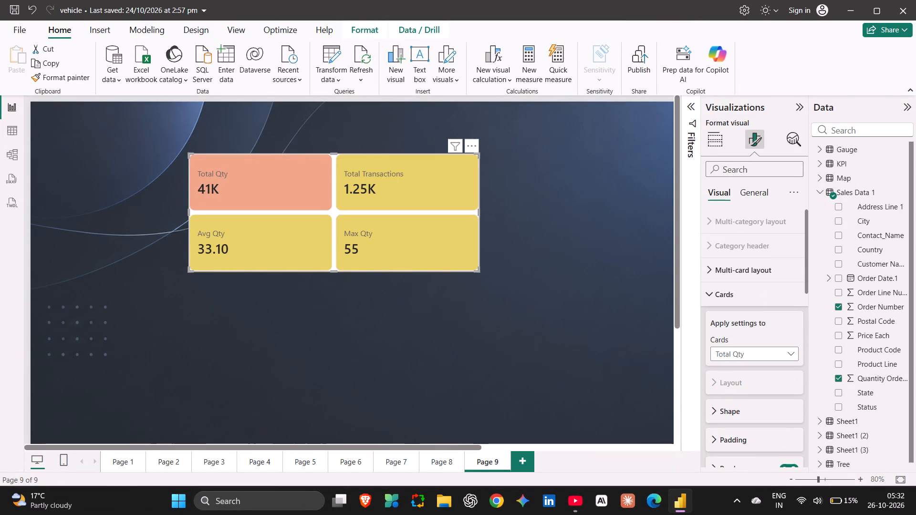
scroll(795, 253, "down", 2)
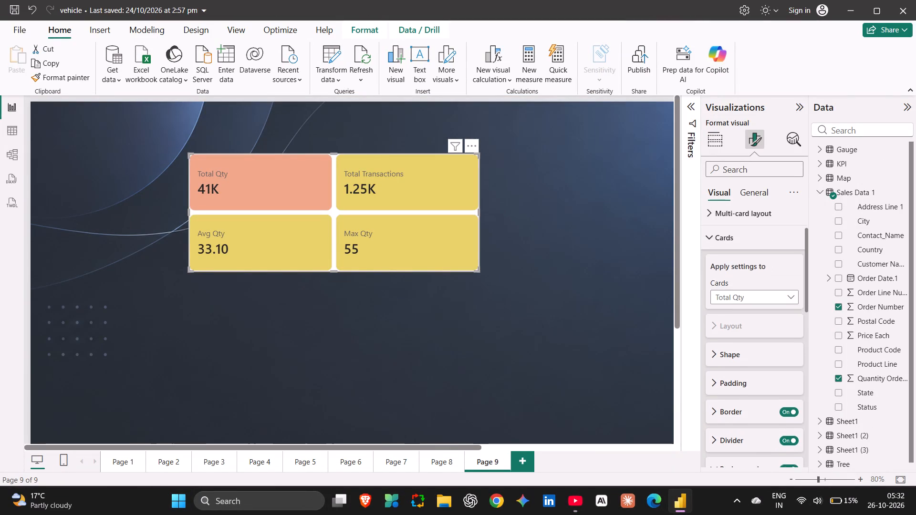
scroll(795, 253, "down", 1)
left_click(776, 296)
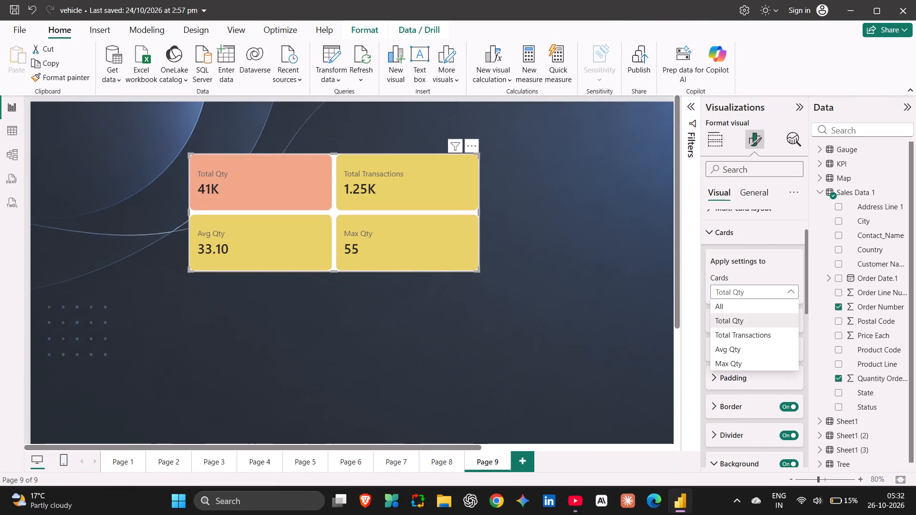
left_click(755, 305)
scroll(755, 305, "down", 1)
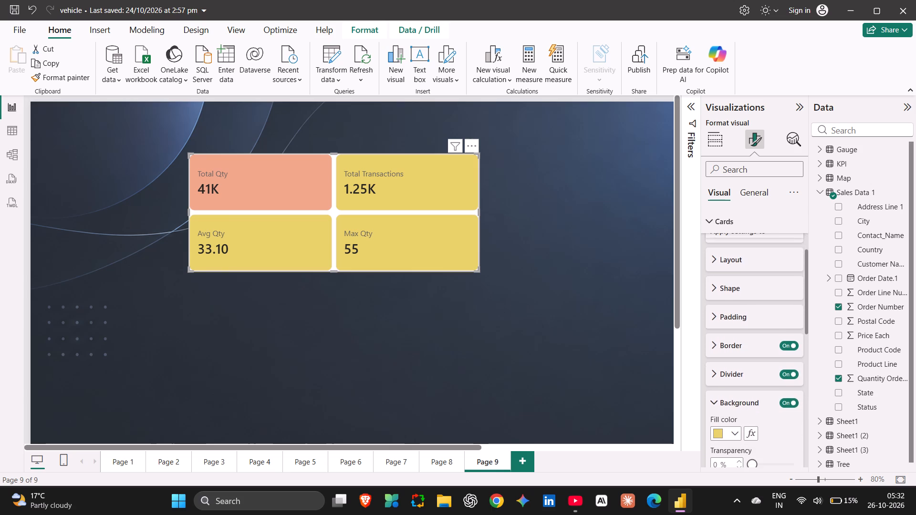
scroll(755, 305, "down", 3)
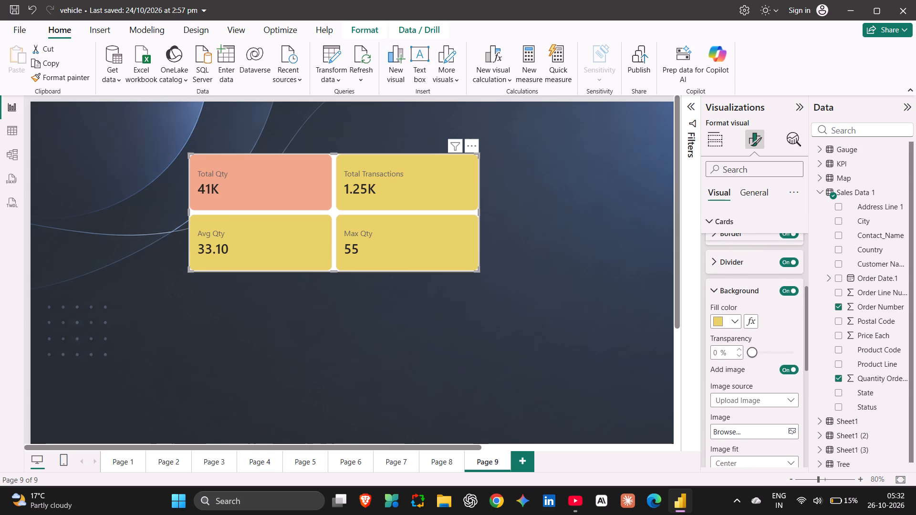
left_click(737, 317)
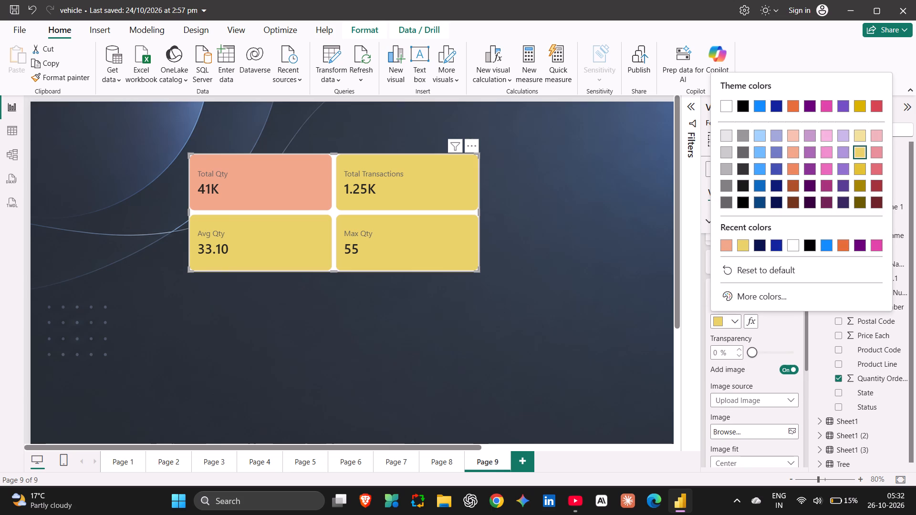
left_click(775, 189)
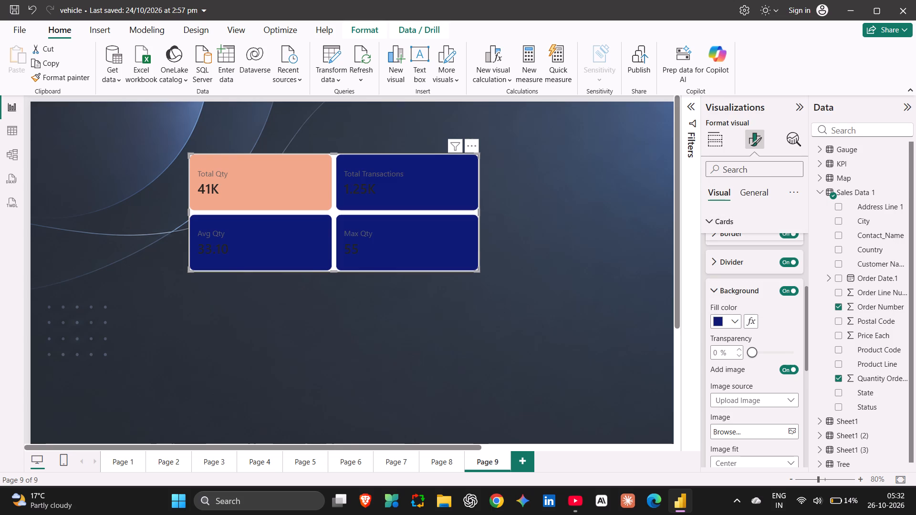
Try different background transparency levels for all cards and settle on 72%.
left_click_drag(755, 353, 798, 355)
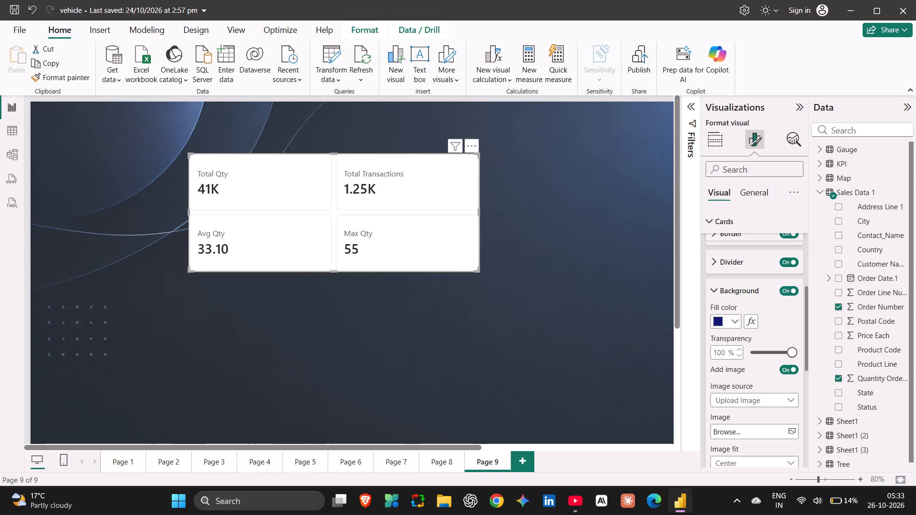
left_click_drag(790, 353, 762, 354)
left_click_drag(762, 354, 757, 354)
left_click_drag(757, 354, 772, 354)
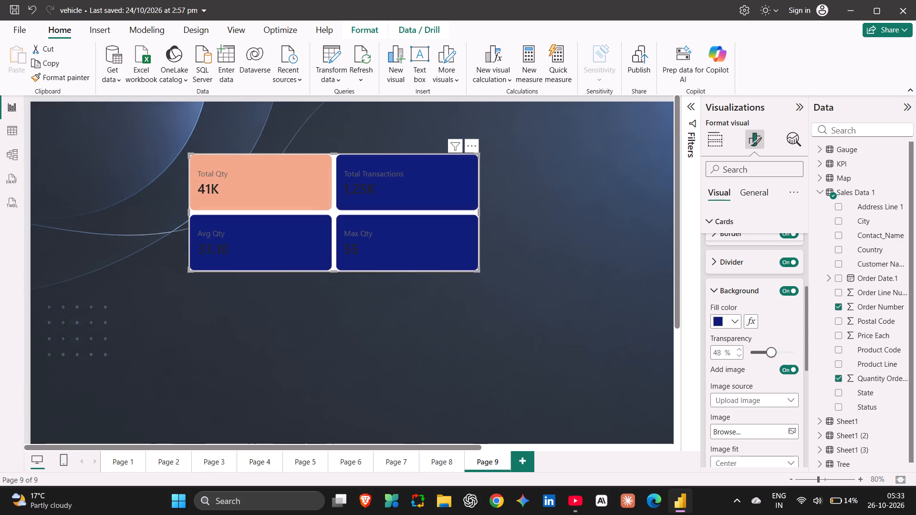
left_click_drag(772, 354, 781, 354)
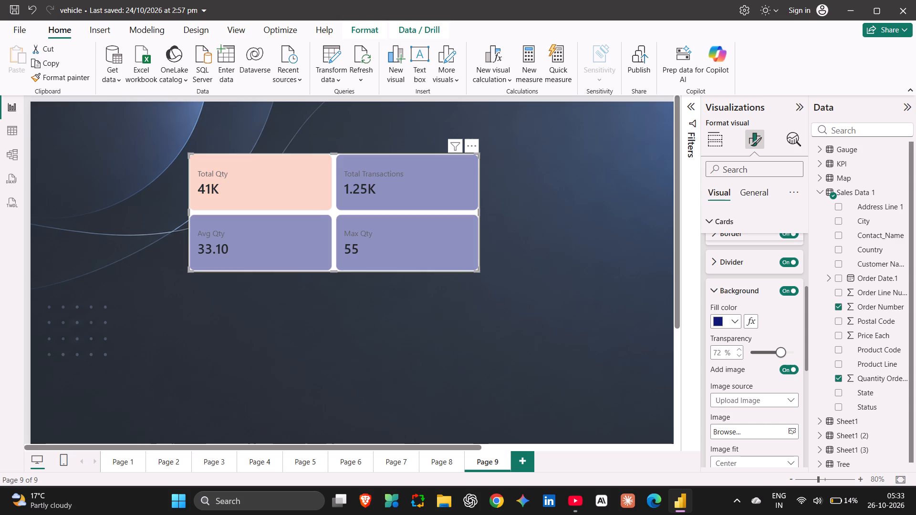
Switch to the course video to compare its cards' background settings, and return to the report.
key("alt+Tab")
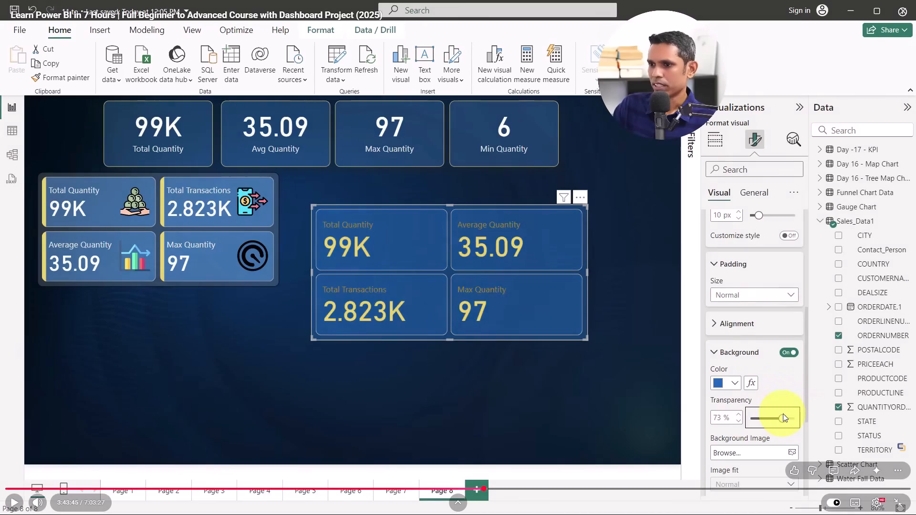
key("alt+Tab")
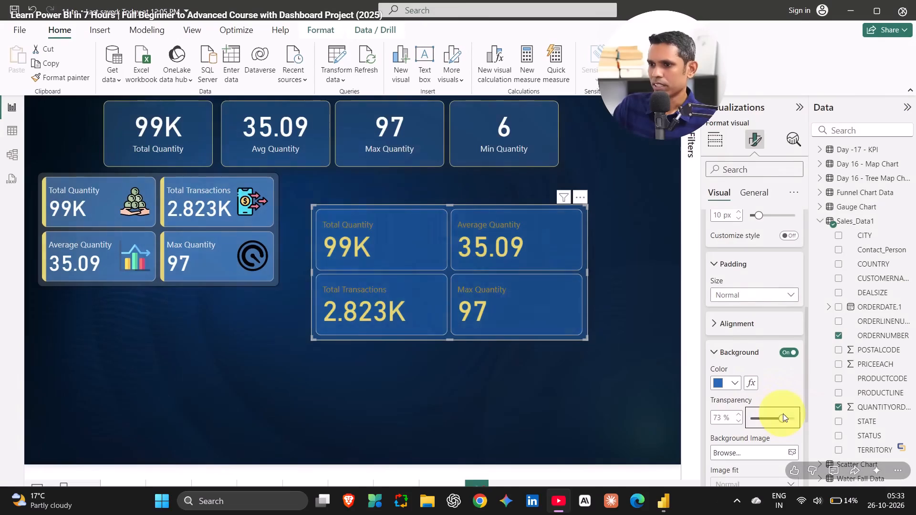
key("alt+Tab")
key("alt+Tab")
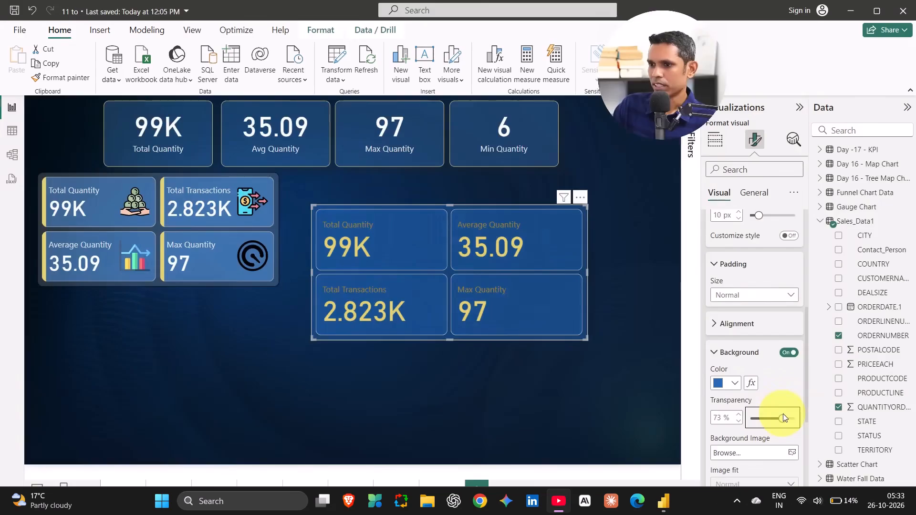
Change all cards' background fill to the Theme color 2 blue one shade lighter than the current one.
left_click(735, 321)
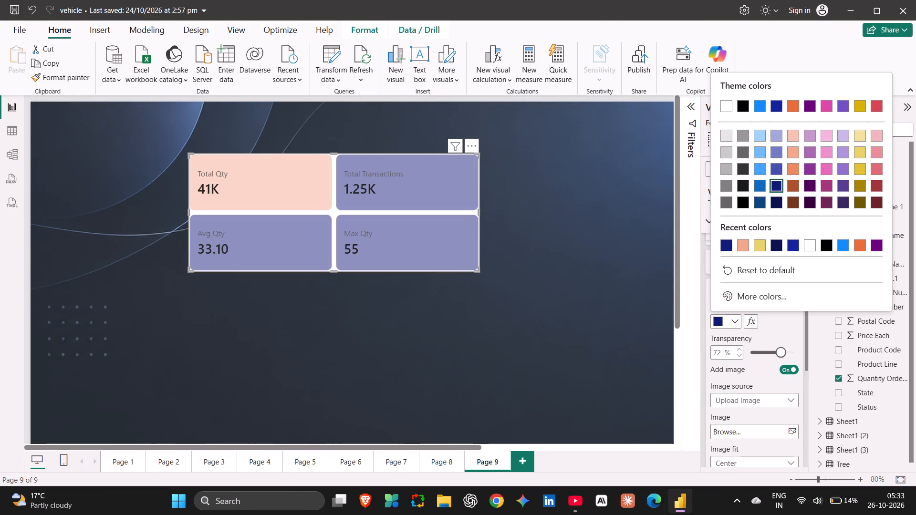
left_click(776, 171)
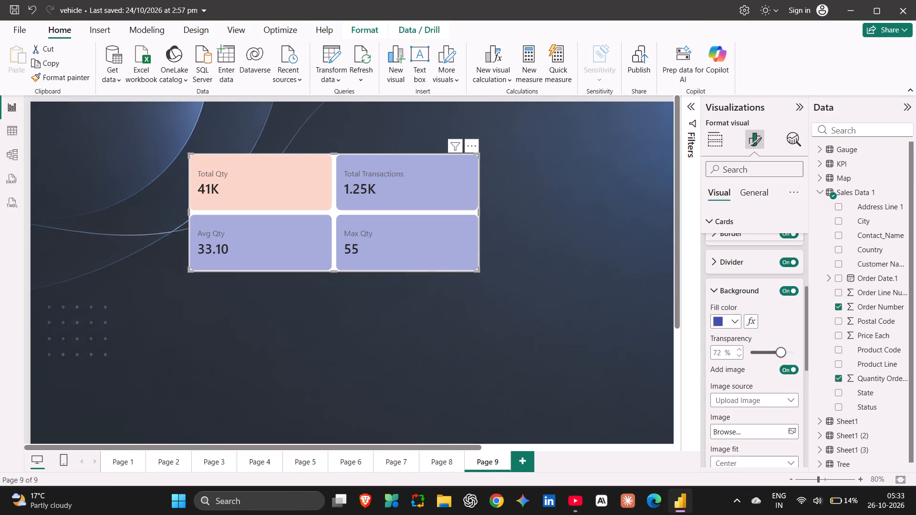
scroll(726, 365, "up", 2)
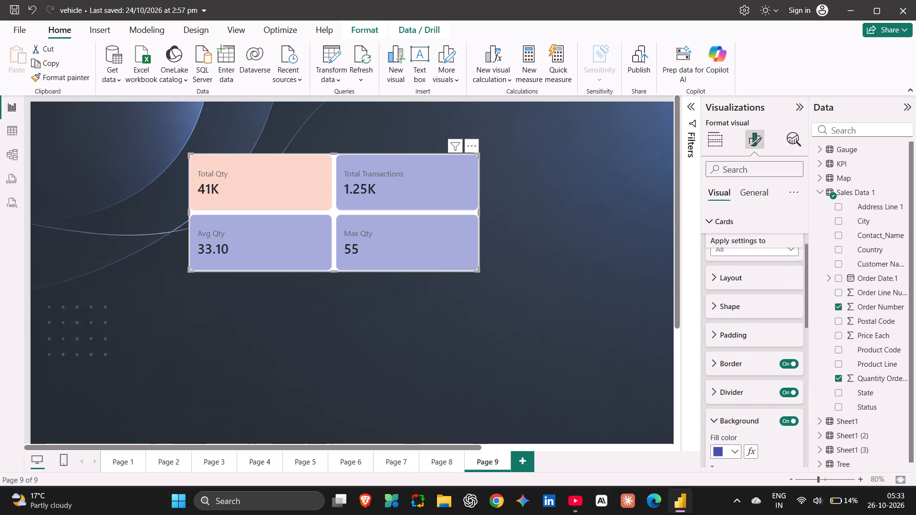
scroll(726, 365, "down", 3)
Play the course video from the cards' background image options on to the shadow part, glancing at the report midway.
key("alt+Tab")
key("space")
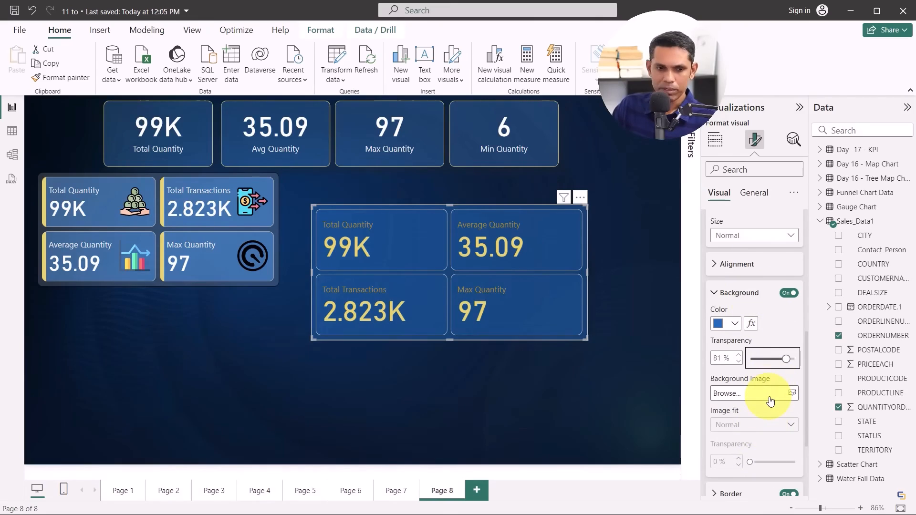
key("space")
key("alt+Tab")
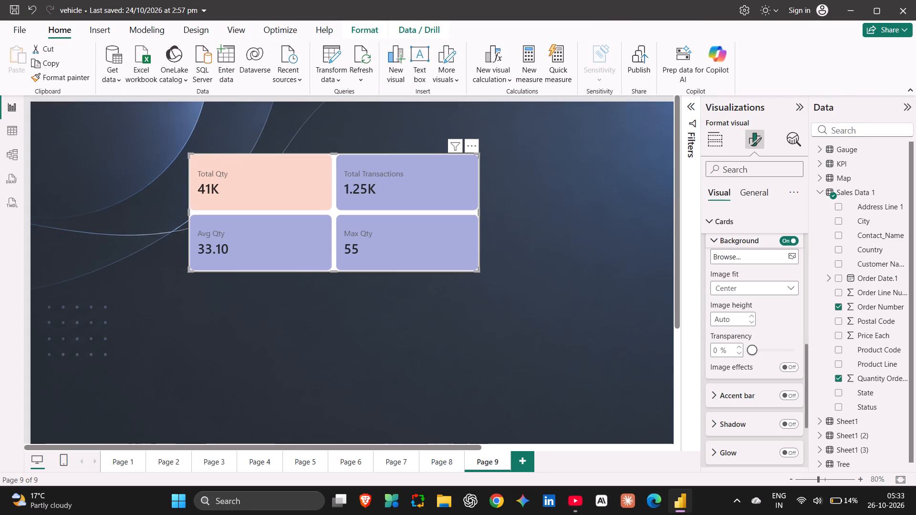
key("alt+Tab")
key("space")
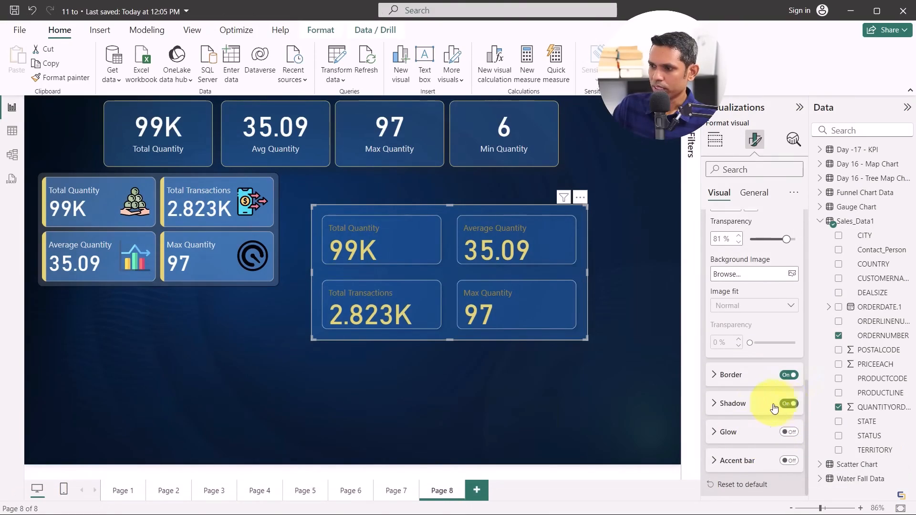
Turn on the shadow for all cards in the report and set its offset to Inside, checking against the video.
key("alt+Tab")
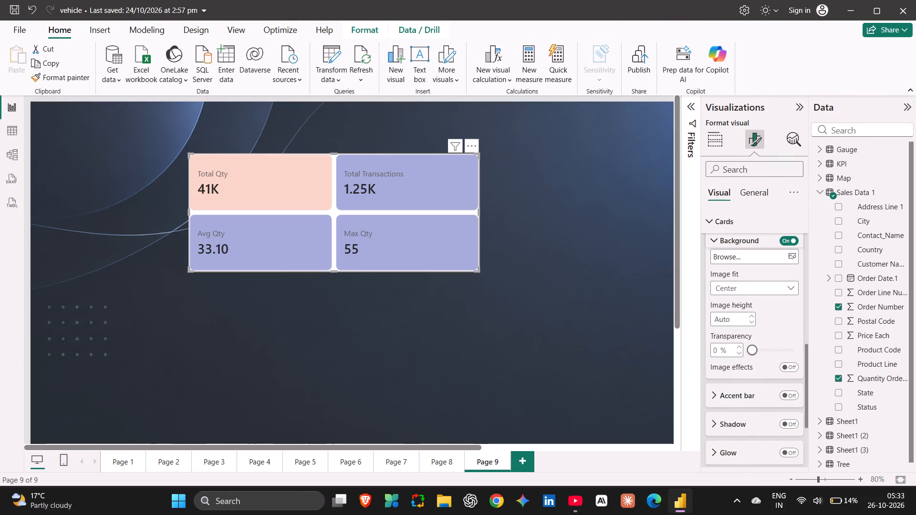
left_click(790, 422)
key("alt+Tab")
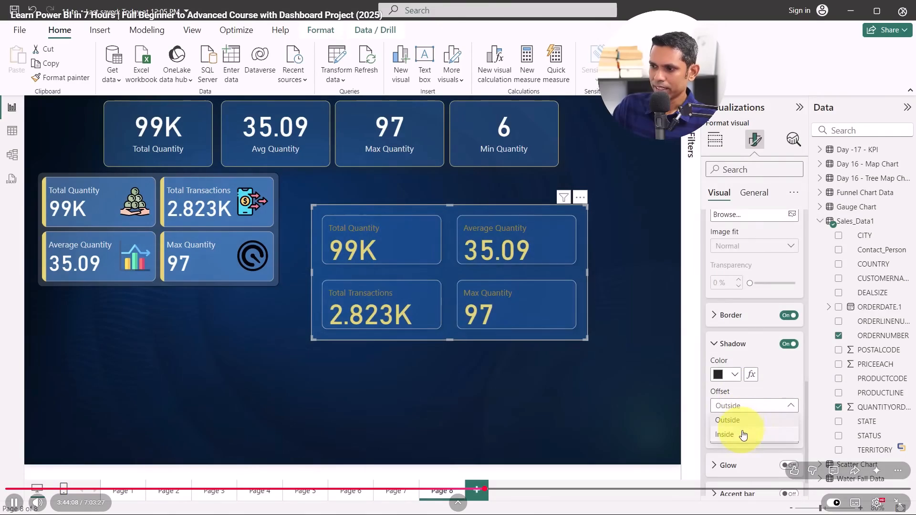
key("space")
key("alt+Tab")
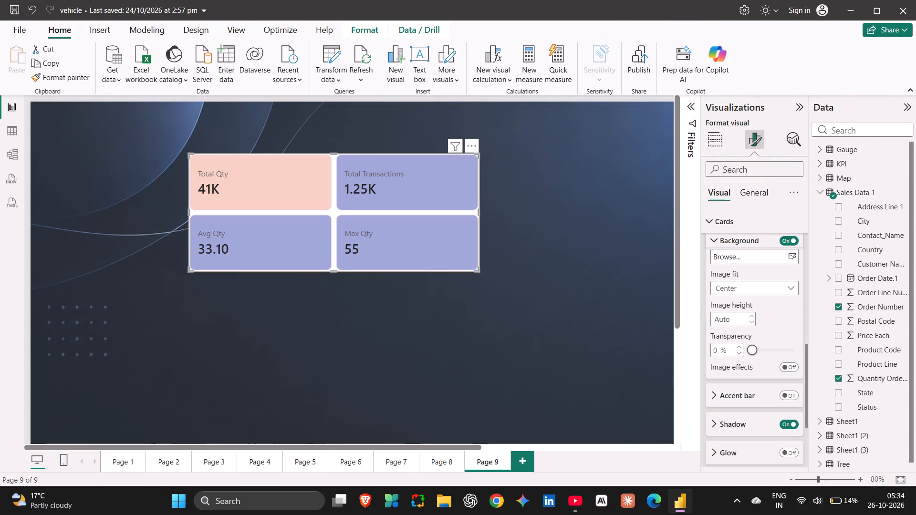
left_click(714, 421)
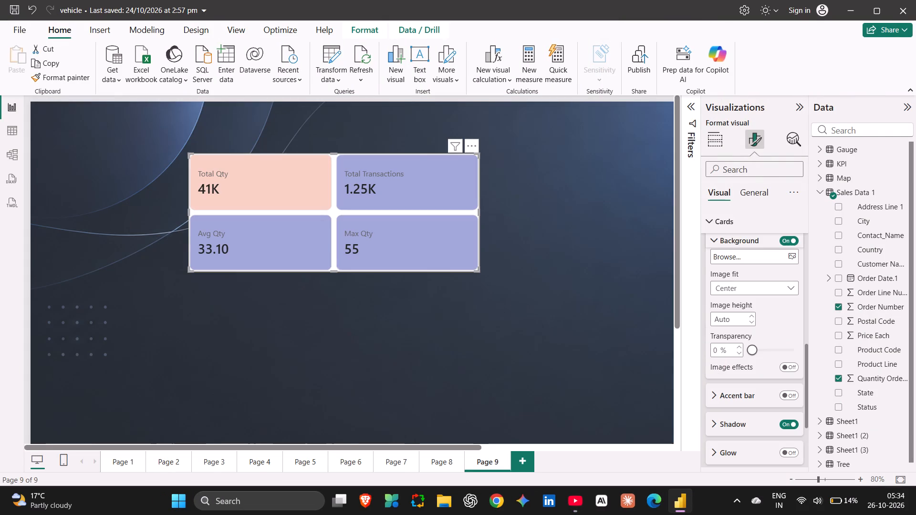
scroll(714, 421, "down", 2)
left_click(714, 421)
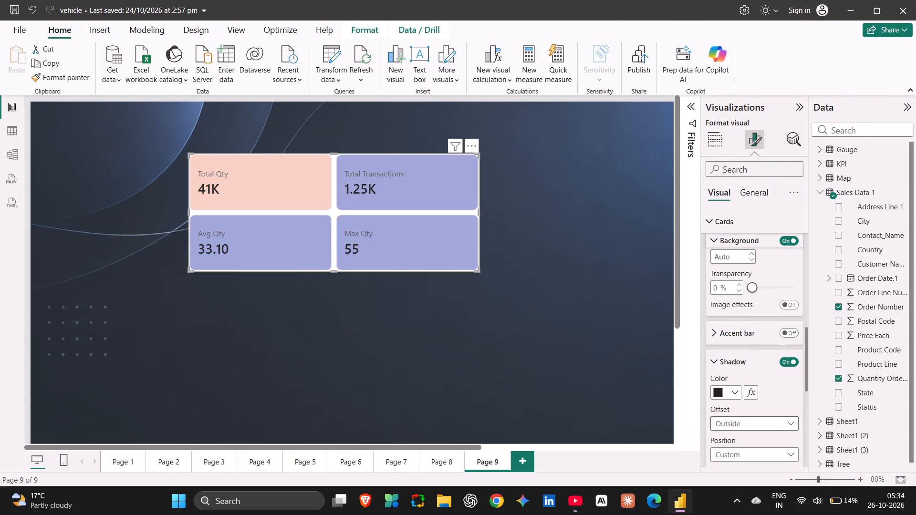
left_click(727, 449)
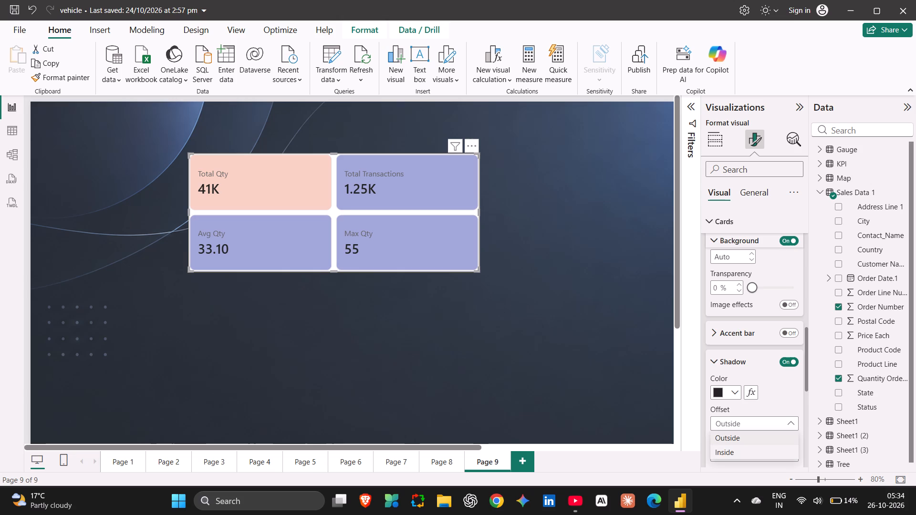
scroll(727, 449, "down", 1)
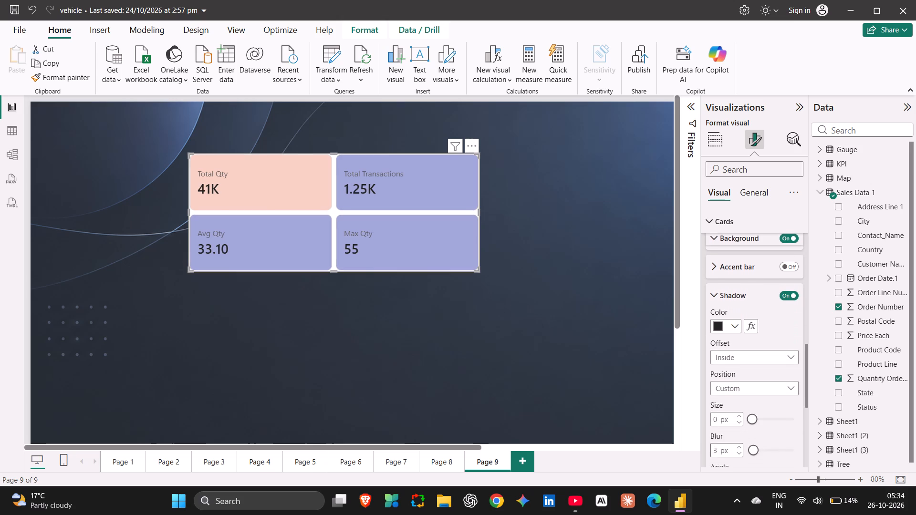
Set the cards' shadow size to 3 px.
key("alt+Tab")
key("alt+Tab")
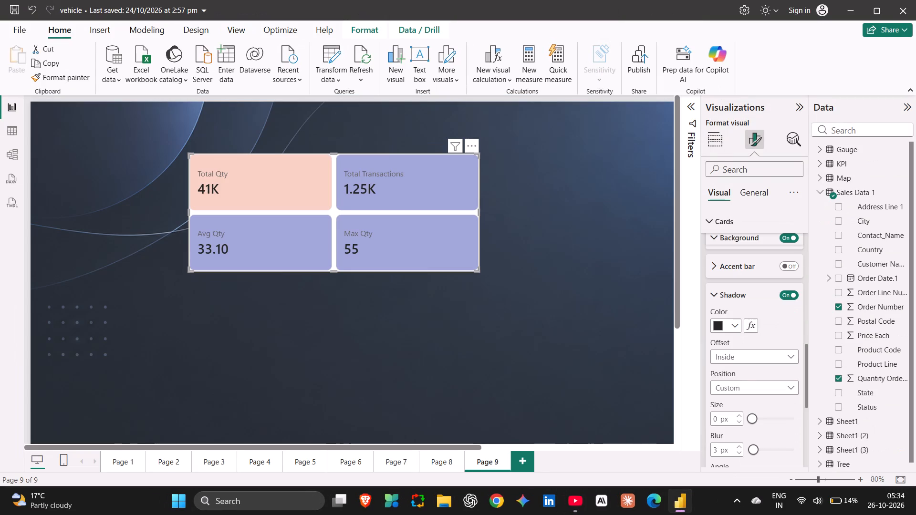
triple_click(741, 414)
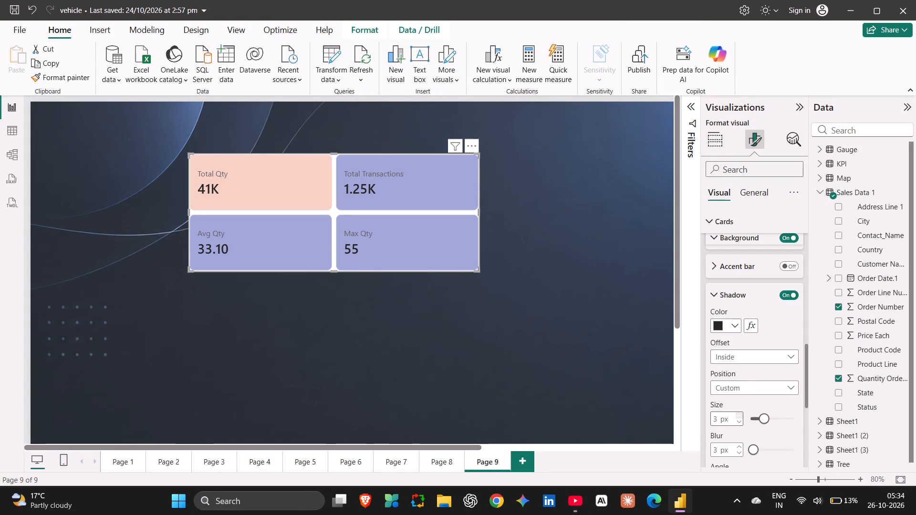
Switch to the course video and play it up to the cards' accent bar options.
key("alt+Tab")
key("space")
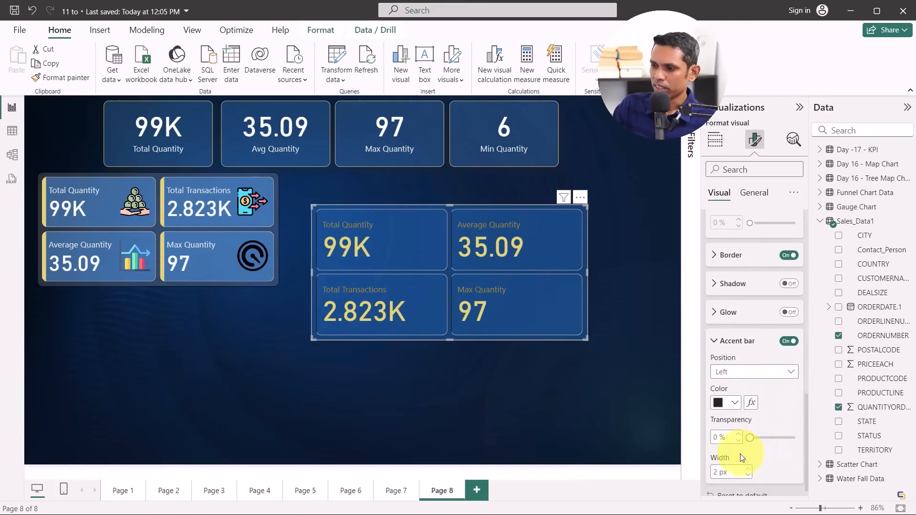
key("space")
Return to the report, collapse the Shadow settings and turn on the accent bar for all cards.
key("alt+Tab")
right_click(741, 414)
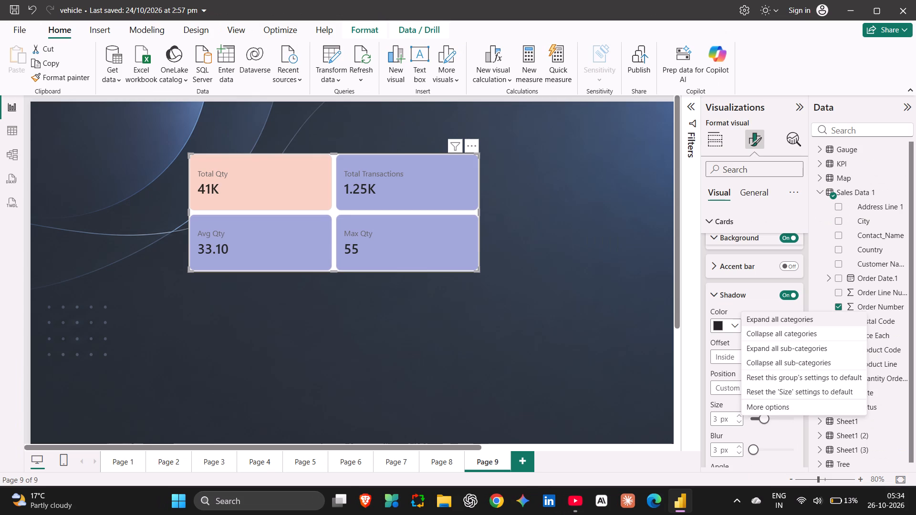
scroll(741, 414, "down", 1)
left_click(713, 296)
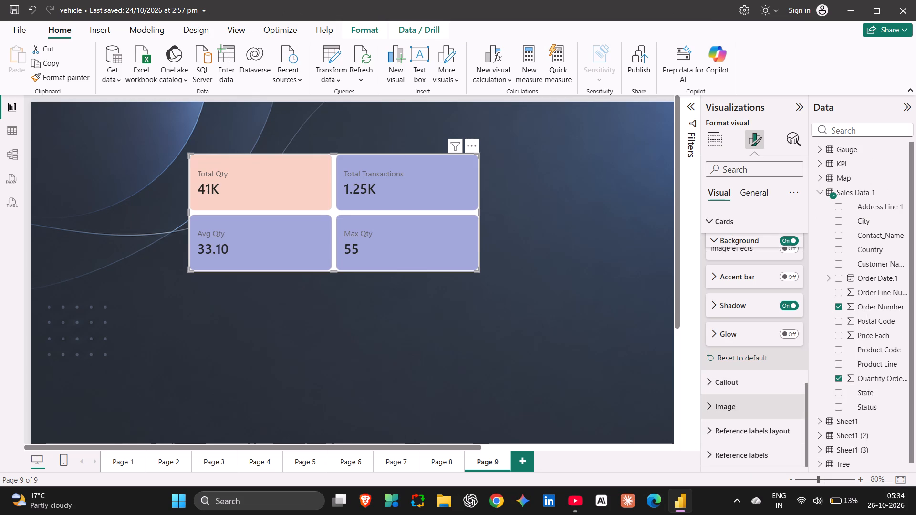
scroll(718, 408, "down", 2)
left_click(787, 279)
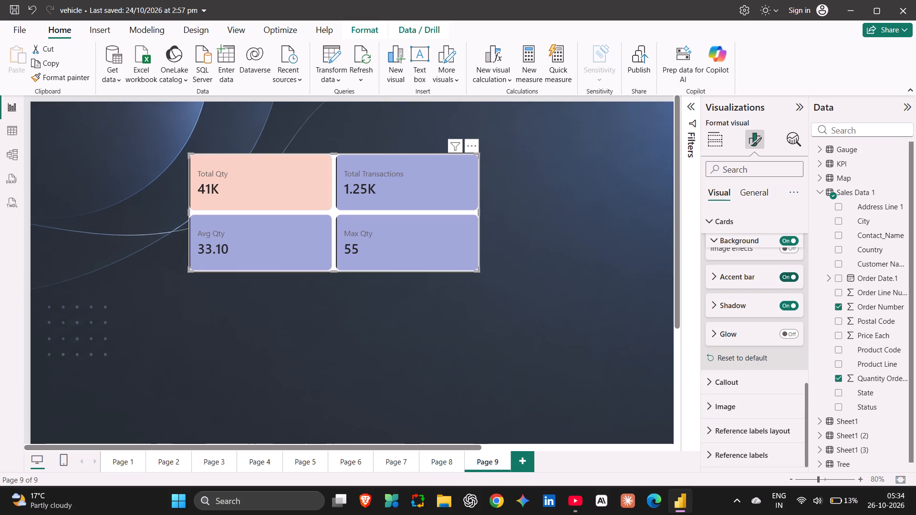
Switch to the course video and resume the part on the accent bar's color and width.
key("alt+Tab")
key("space")
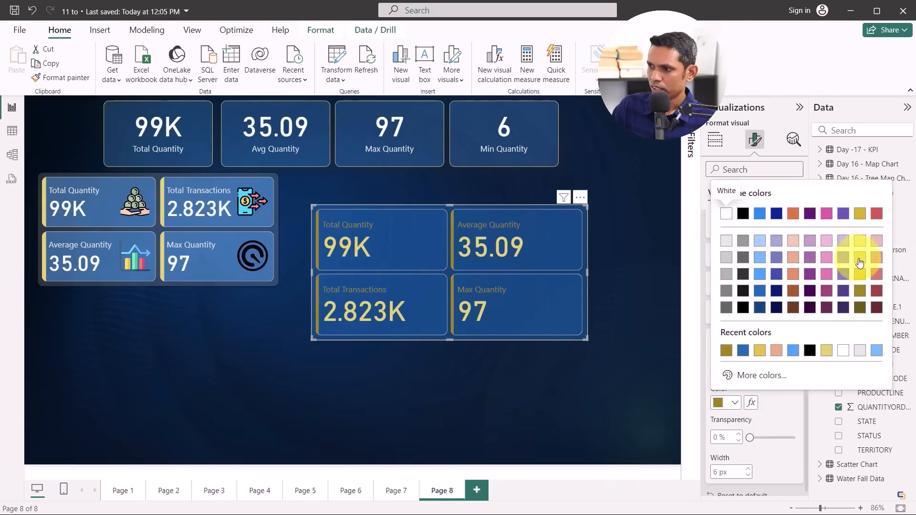
Pause the course video, return to the report and set the cards' accent bar color to light gold.
key("space")
key("alt+Tab")
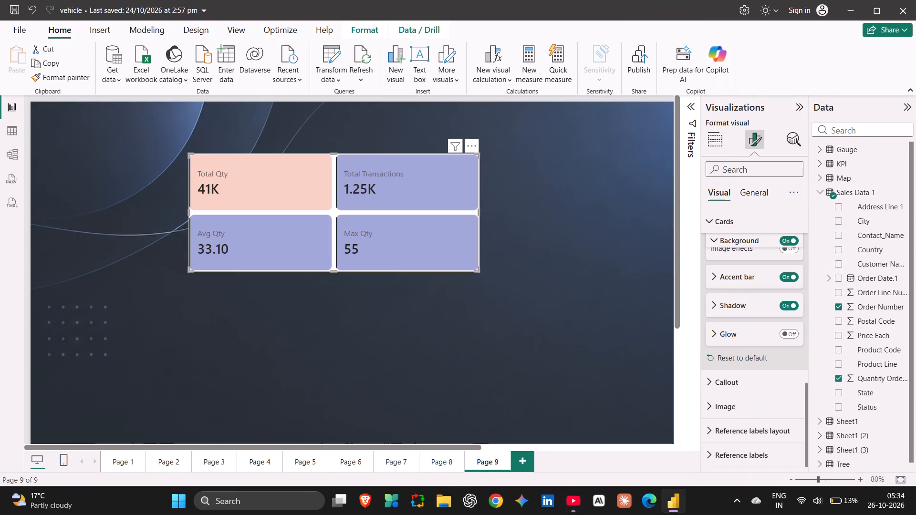
left_click(712, 278)
left_click(736, 336)
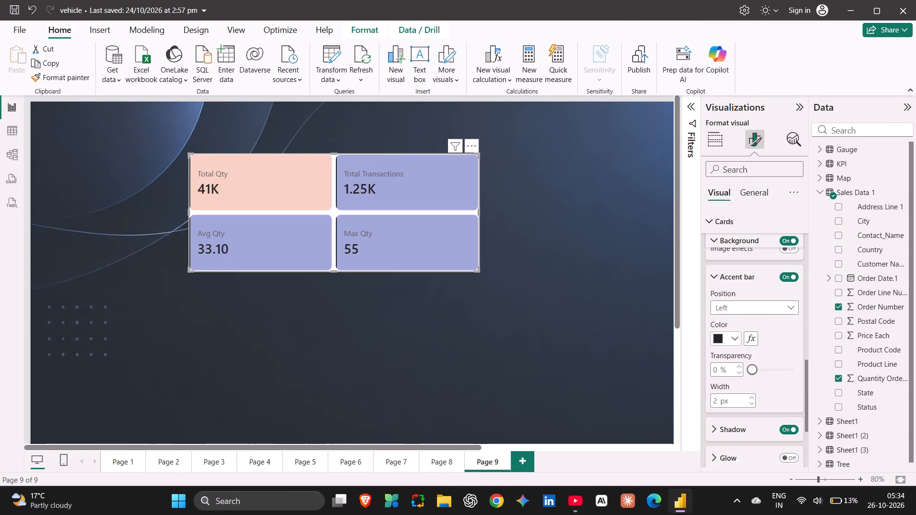
left_click(775, 261)
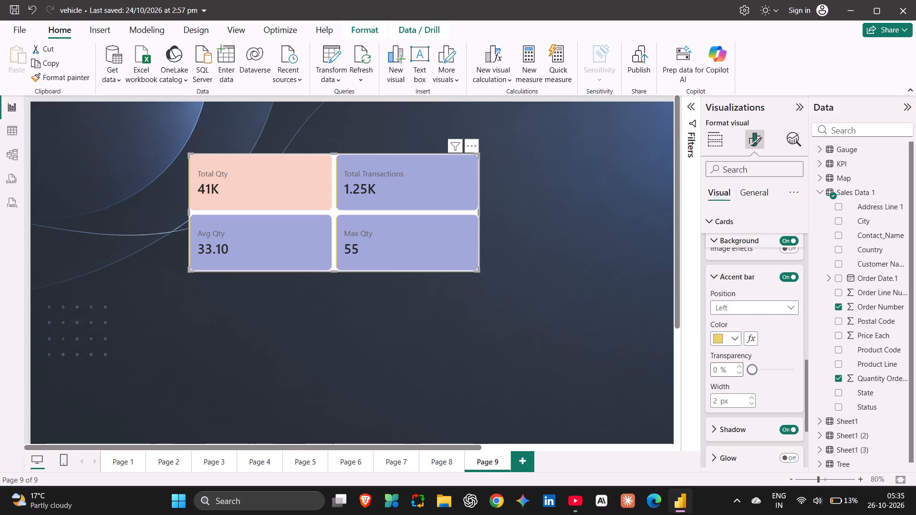
Set the cards' accent bar width to 6 px.
triple_click(750, 398)
double_click(750, 398)
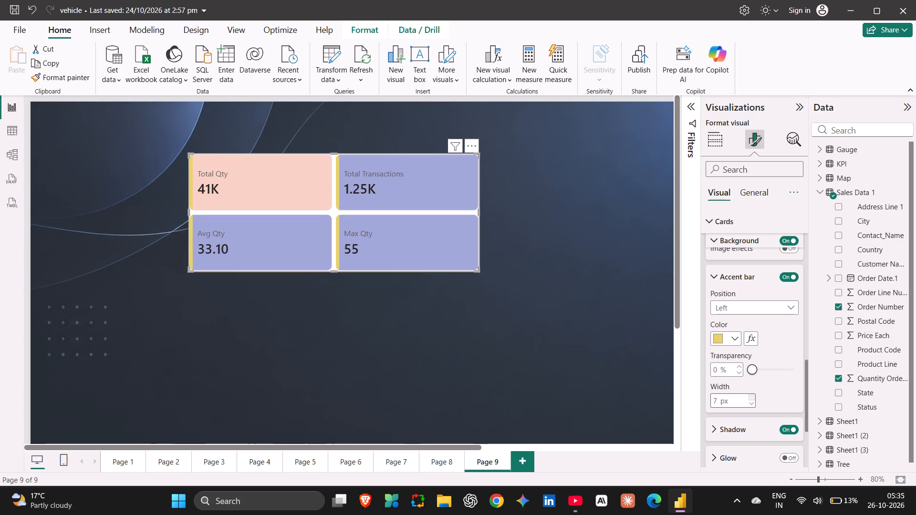
left_click(750, 406)
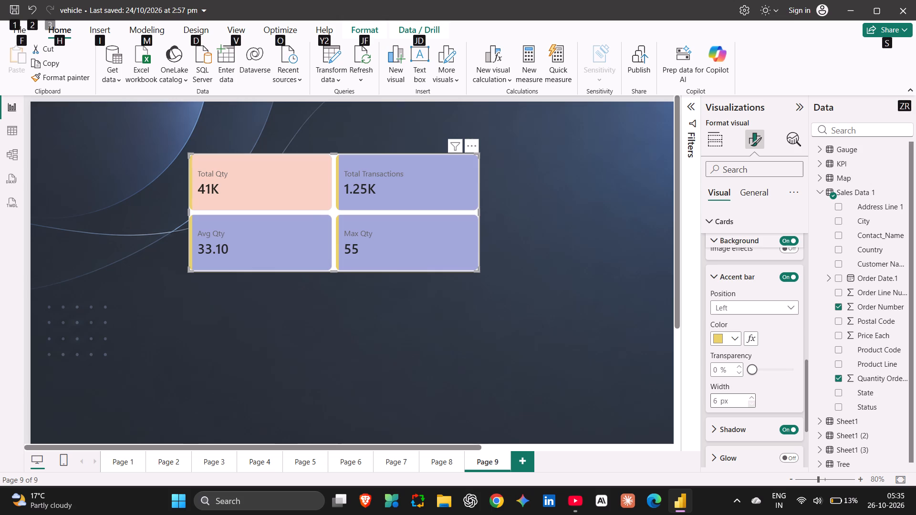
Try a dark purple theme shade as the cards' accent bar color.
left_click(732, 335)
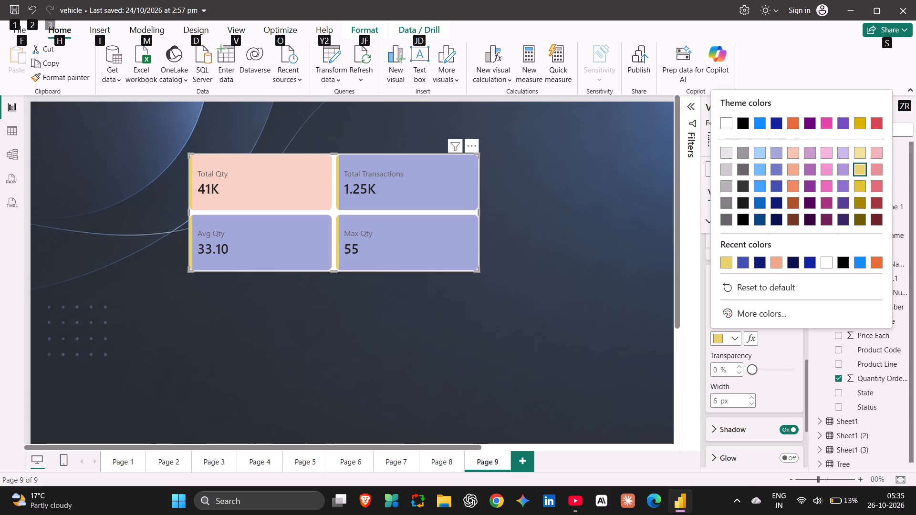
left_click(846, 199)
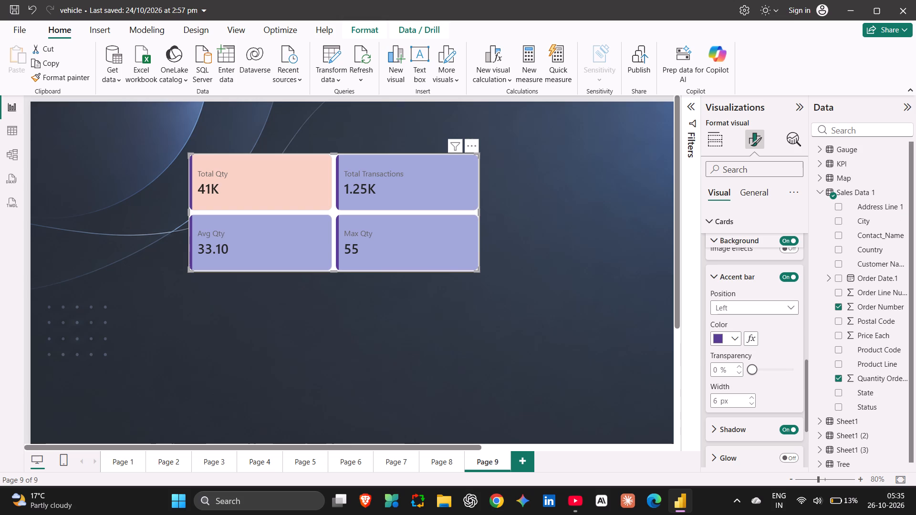
Set the cards' accent bar color to the near-black theme shade.
left_click(730, 338)
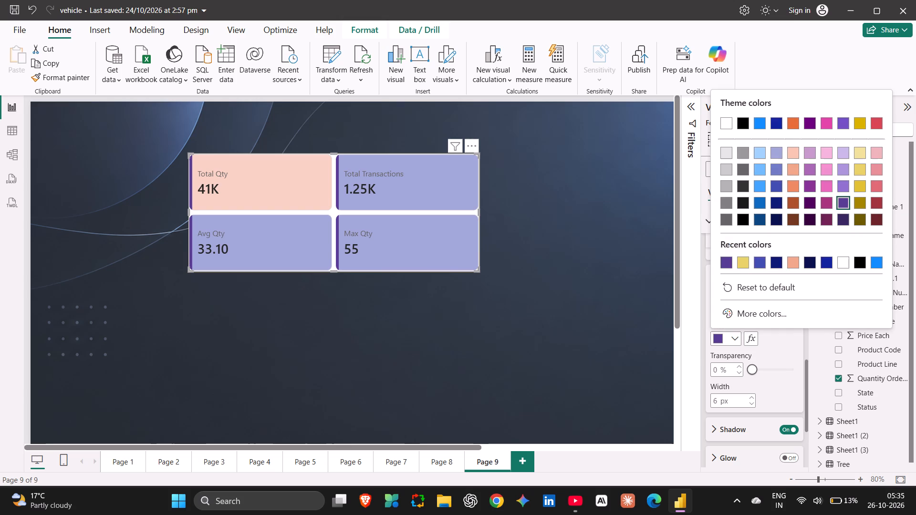
left_click(743, 204)
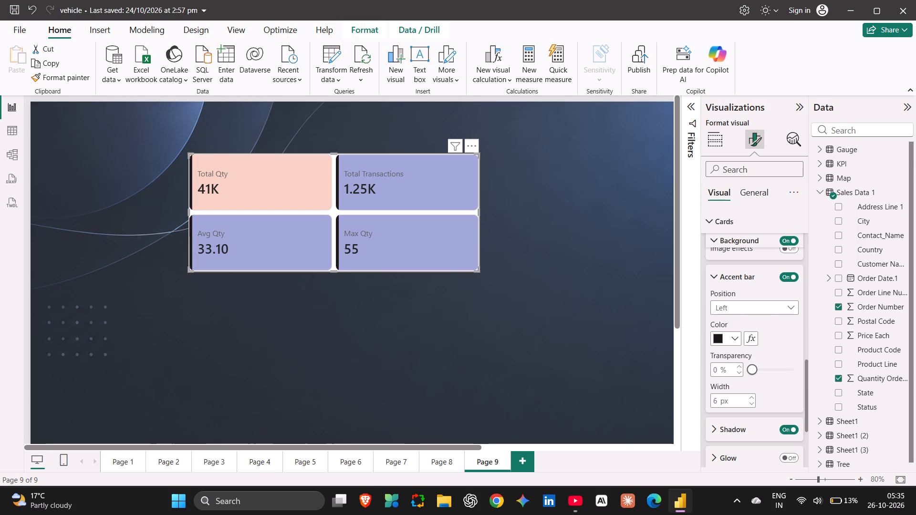
Switch to the course video and resume the lesson after the accent bar color and width settings.
key("alt+Tab")
key("space")
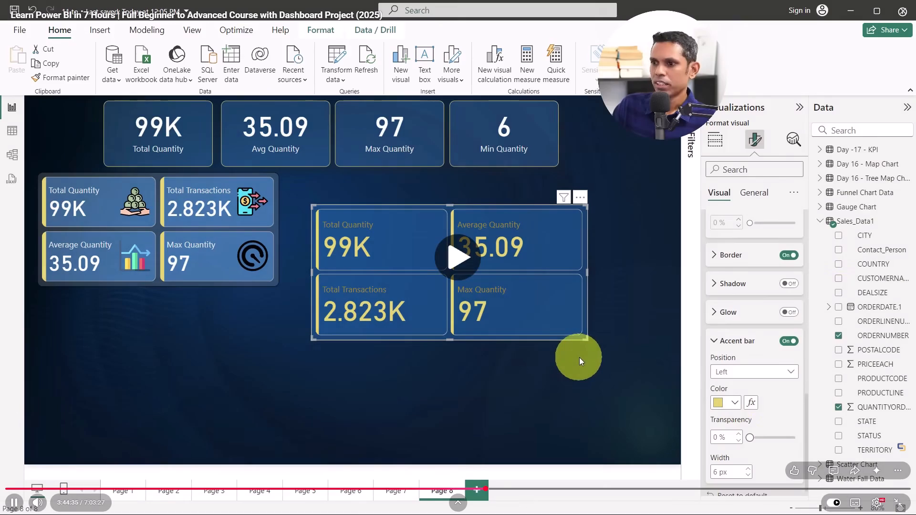